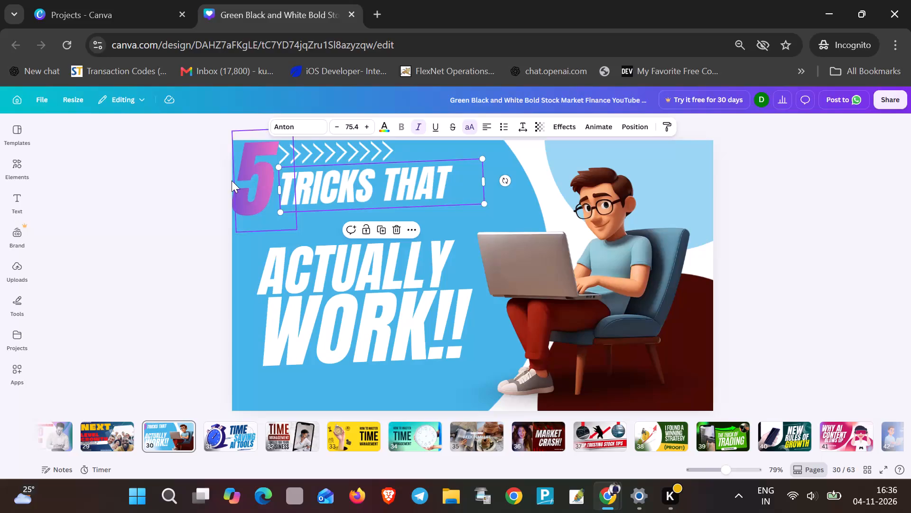
# Reduce the font size of the large "5" to 166.
pyautogui.click(260, 191)
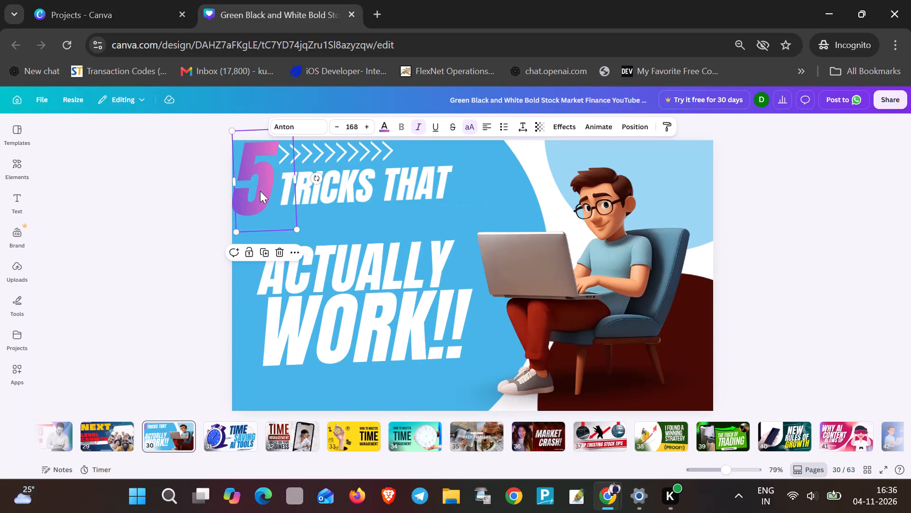
pyautogui.click(340, 120)
pyautogui.click(340, 121)
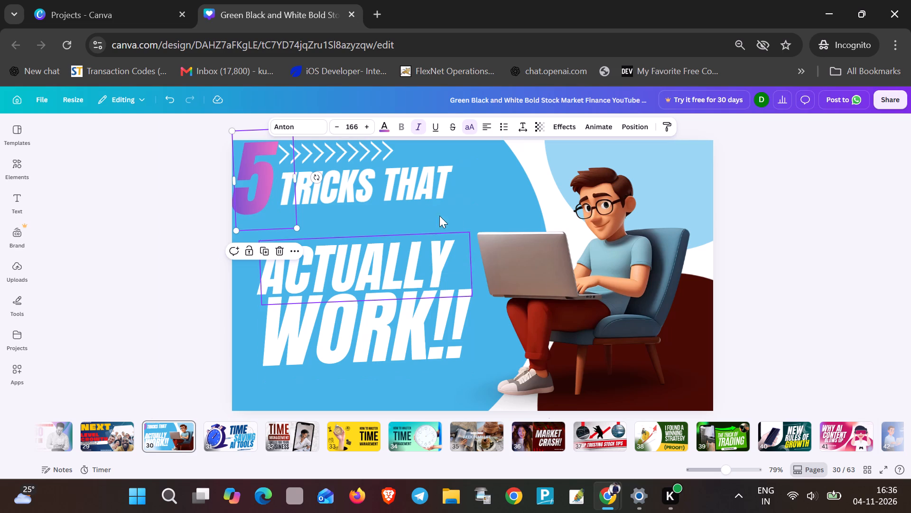
# Reduce the font size of the "TRICKS THAT" text to 73.4.
pyautogui.doubleClick(381, 177)
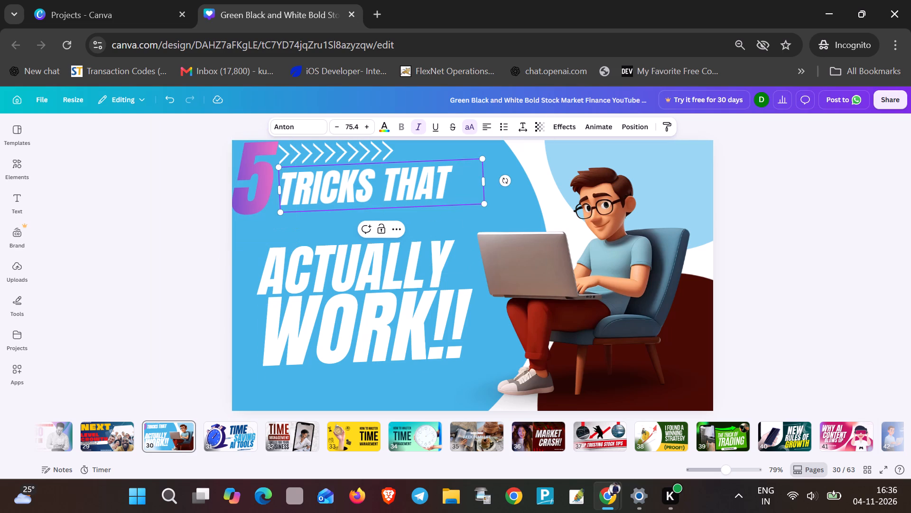
pyautogui.tripleClick(404, 182)
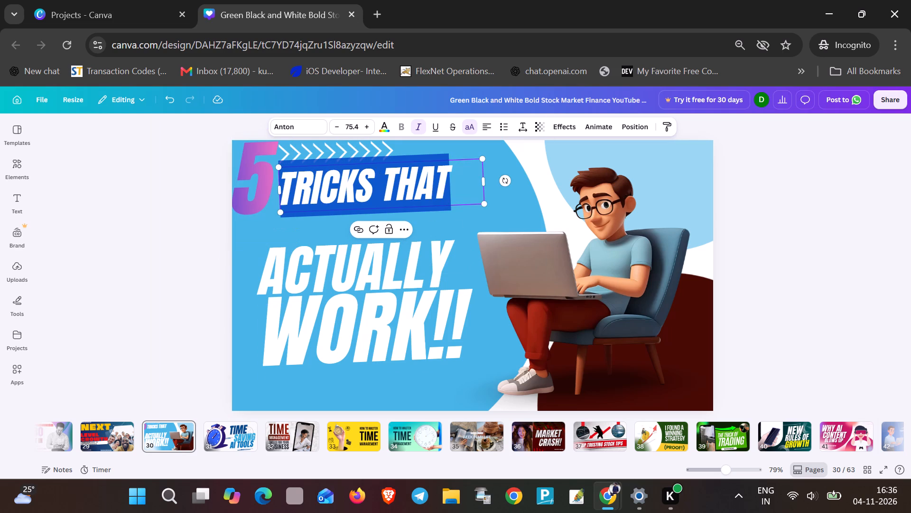
pyautogui.click(337, 130)
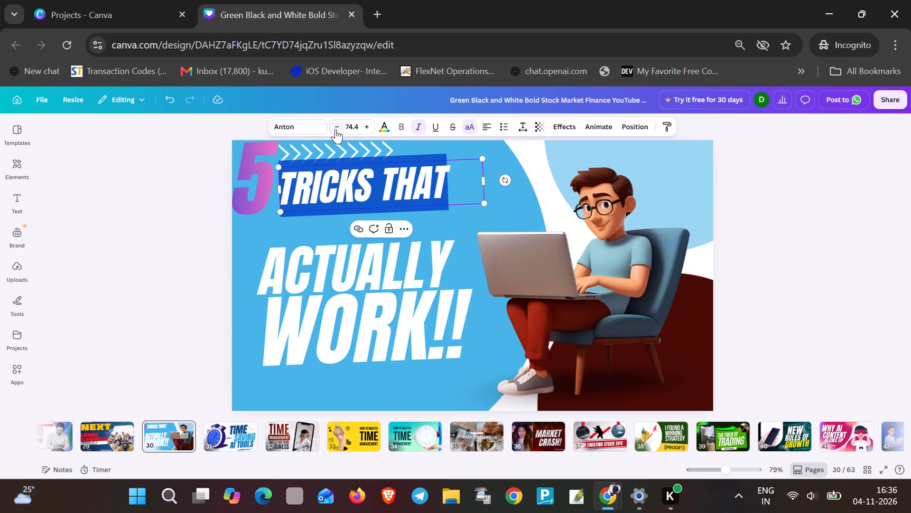
pyautogui.click(335, 129)
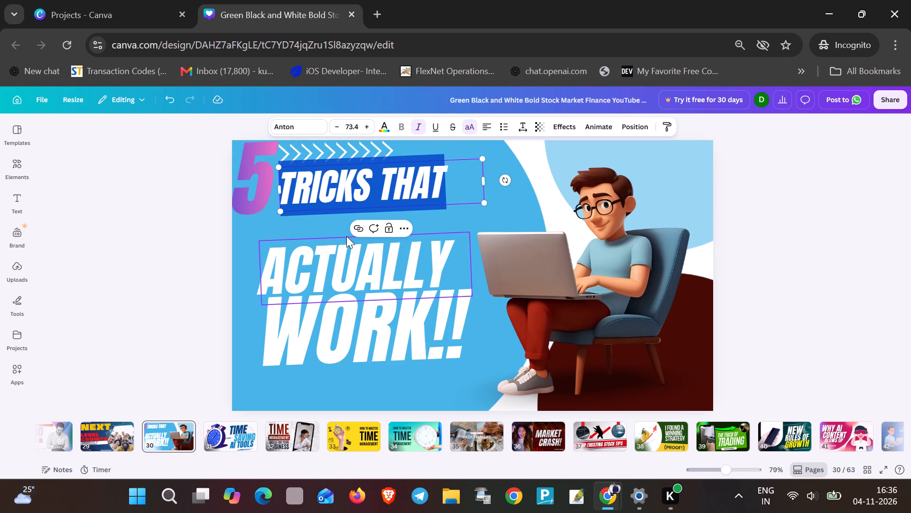
# Recolour the "TRICKS THAT" text with the purple-to-pink linear gradient (#8052cd, #e36fc2).
pyautogui.tripleClick(317, 196)
pyautogui.click(380, 121)
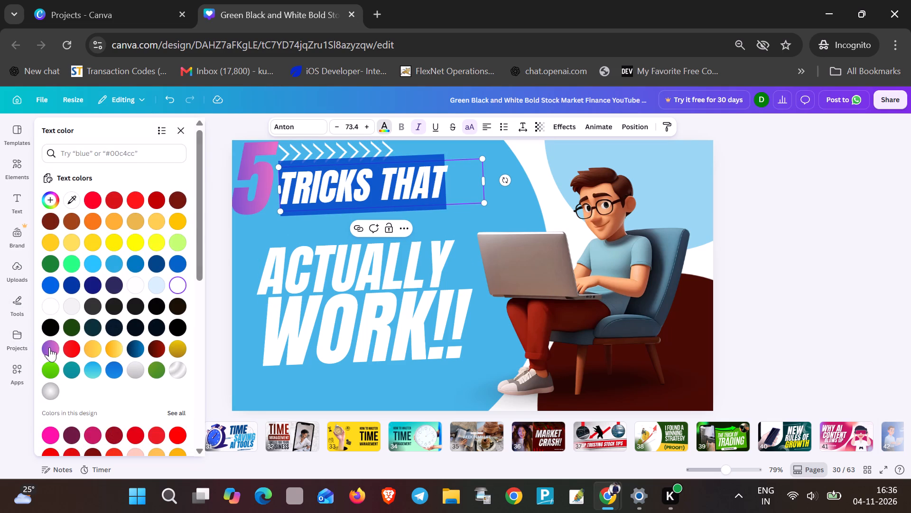
pyautogui.click(52, 345)
# Move the "ACTUALLY" text up and slightly left, directly beneath "TRICKS THAT".
pyautogui.click(352, 272)
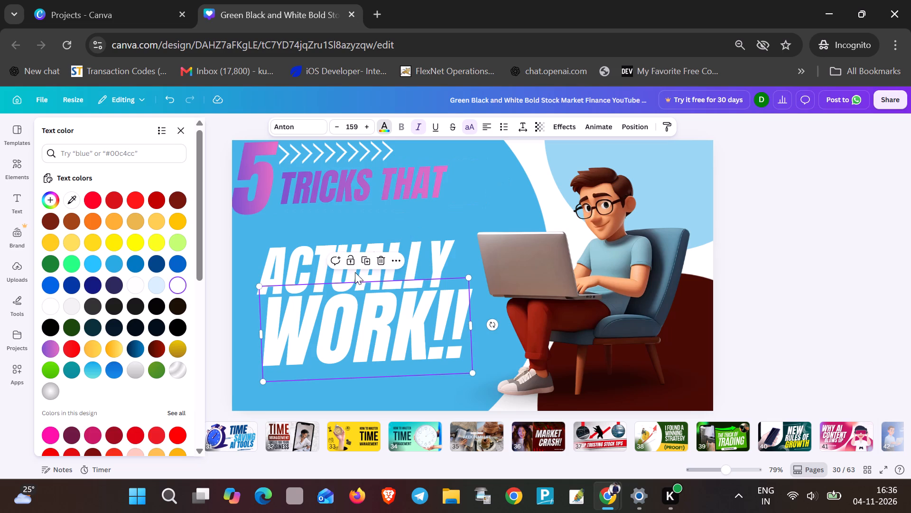
pyautogui.click(426, 262)
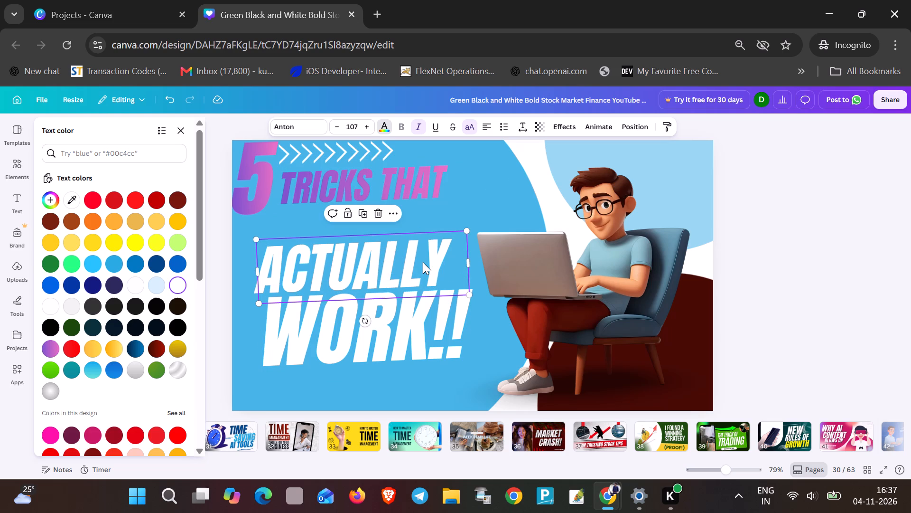
pyautogui.moveTo(422, 262); pyautogui.dragTo(417, 242)
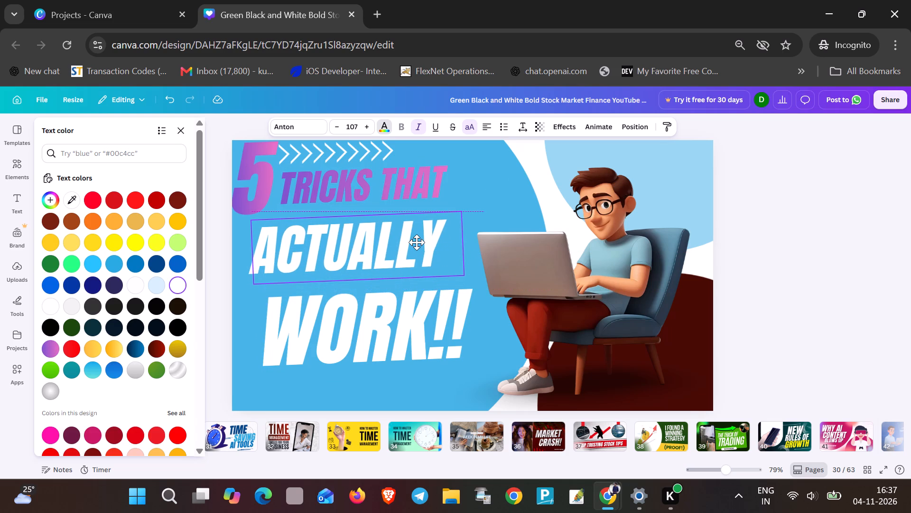
pyautogui.moveTo(417, 242); pyautogui.dragTo(418, 242)
# Recolour the "ACTUALLY" text with the purple-to-pink linear gradient (#8052cd, #e36fc2).
pyautogui.tripleClick(383, 254)
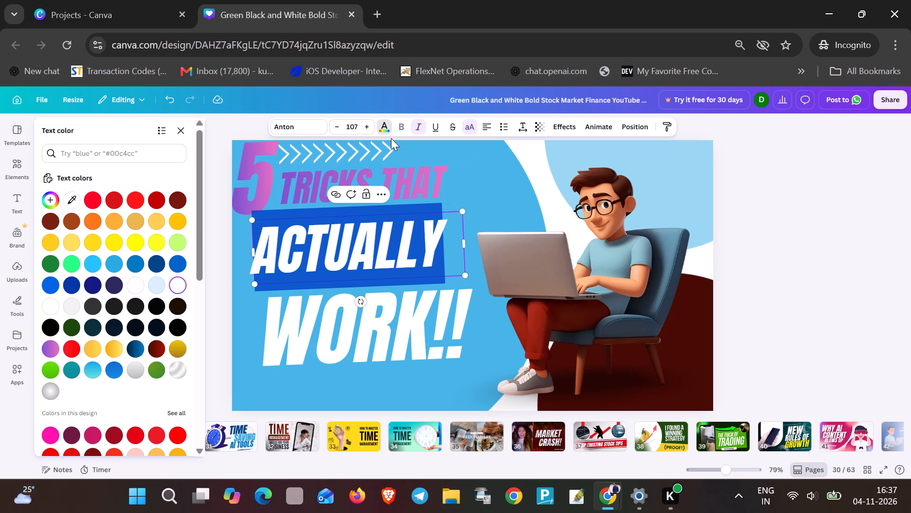
pyautogui.click(381, 128)
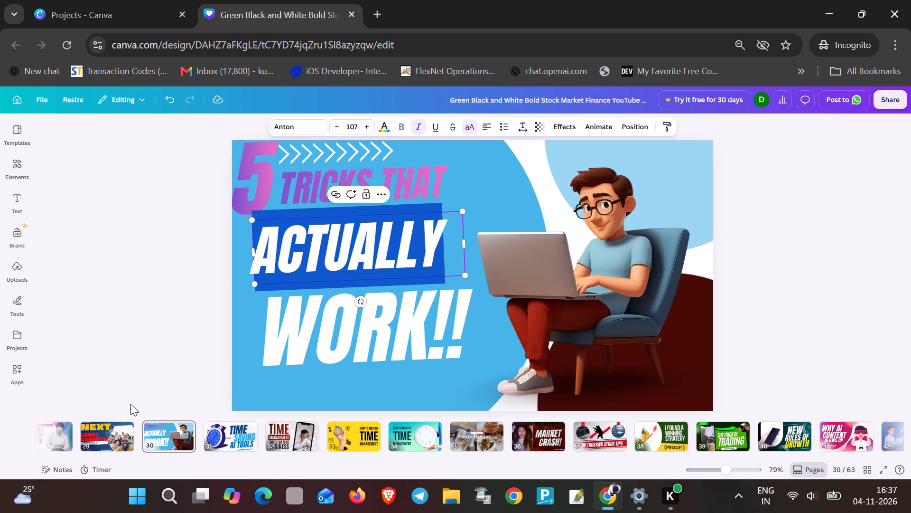
pyautogui.tripleClick(351, 250)
pyautogui.click(384, 123)
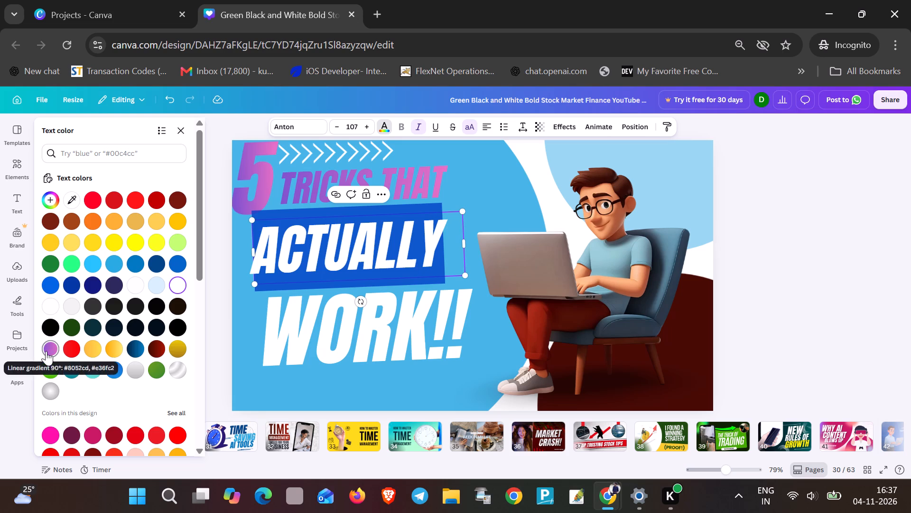
pyautogui.click(46, 351)
# Recolour the "WORK!!" text with the same purple-to-pink linear gradient (#8052cd, #e36fc2).
pyautogui.click(356, 329)
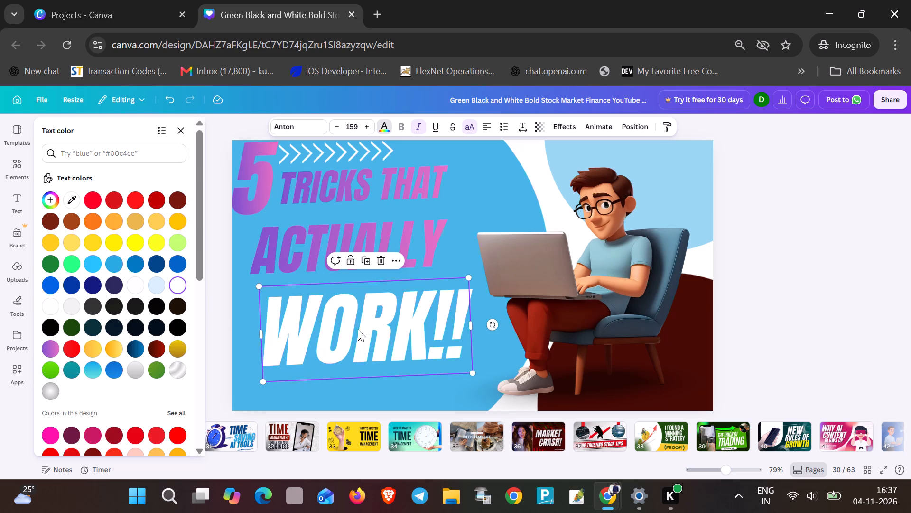
pyautogui.tripleClick(356, 329)
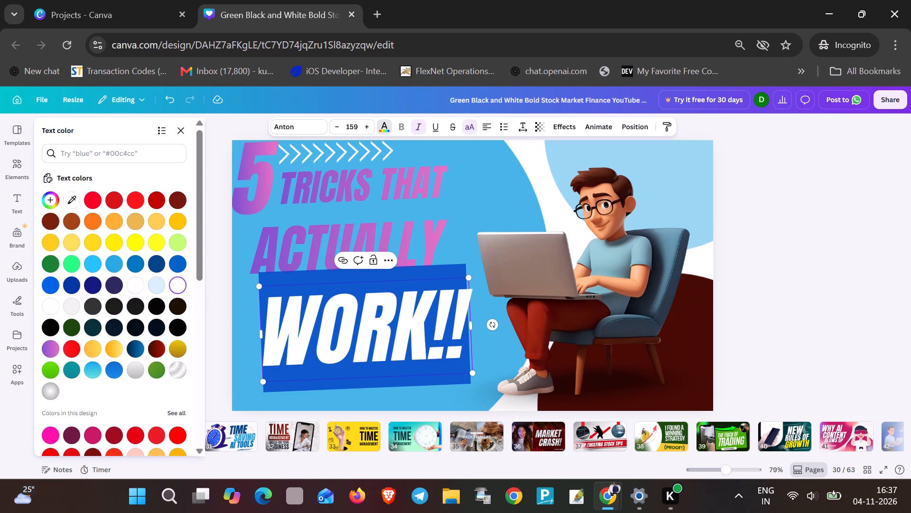
pyautogui.click(44, 351)
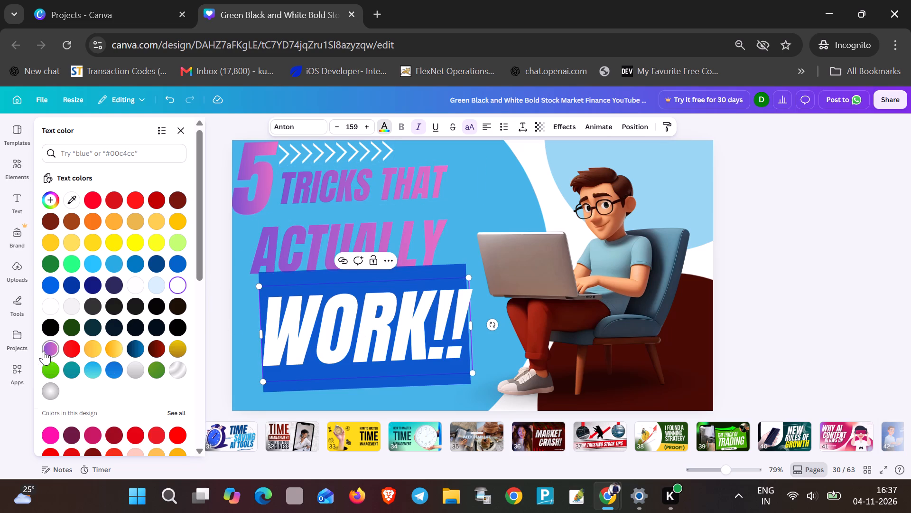
pyautogui.click(319, 343)
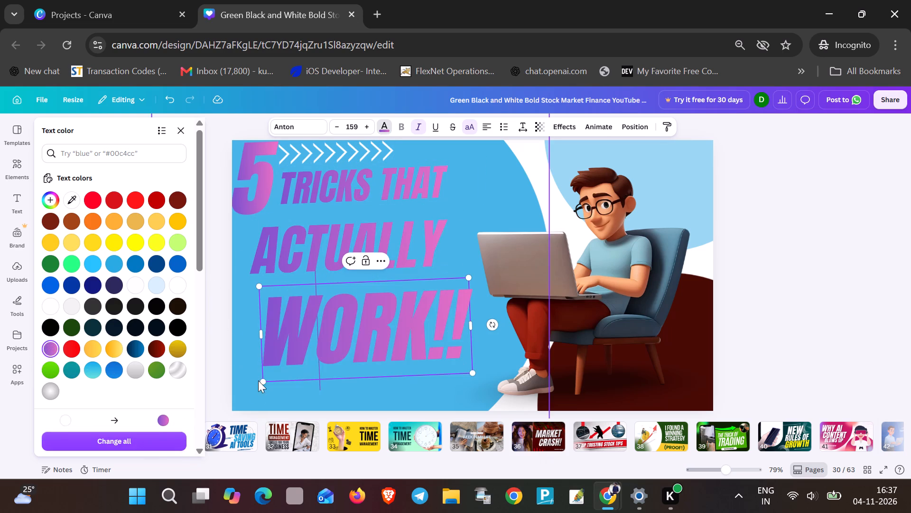
# Enlarge the "WORK!!" text from its lower corners to font size 204, filling the bottom of the blue area.
pyautogui.click(267, 379)
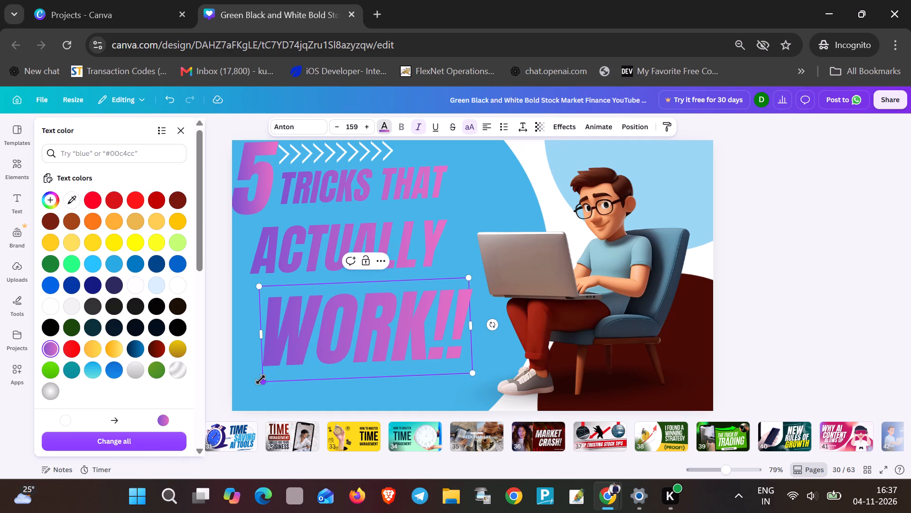
pyautogui.moveTo(260, 380); pyautogui.dragTo(233, 415)
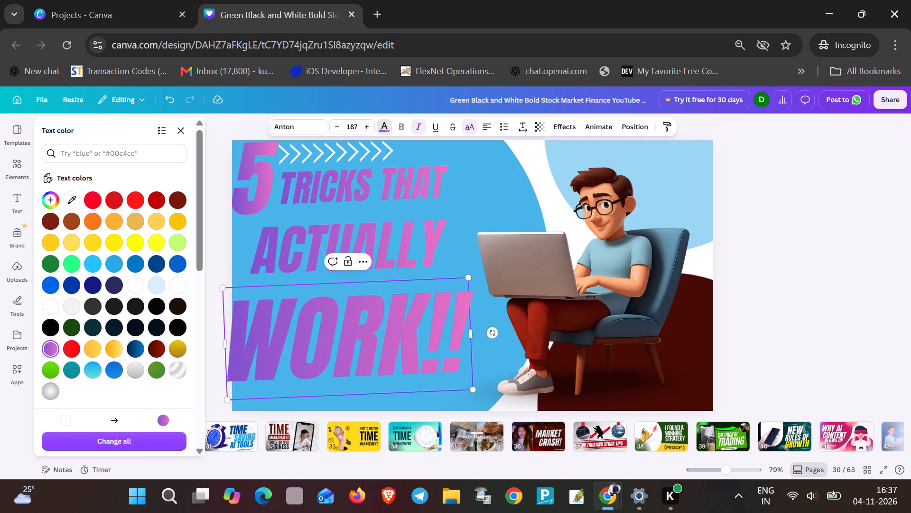
pyautogui.click(310, 321)
pyautogui.moveTo(470, 390); pyautogui.dragTo(492, 404)
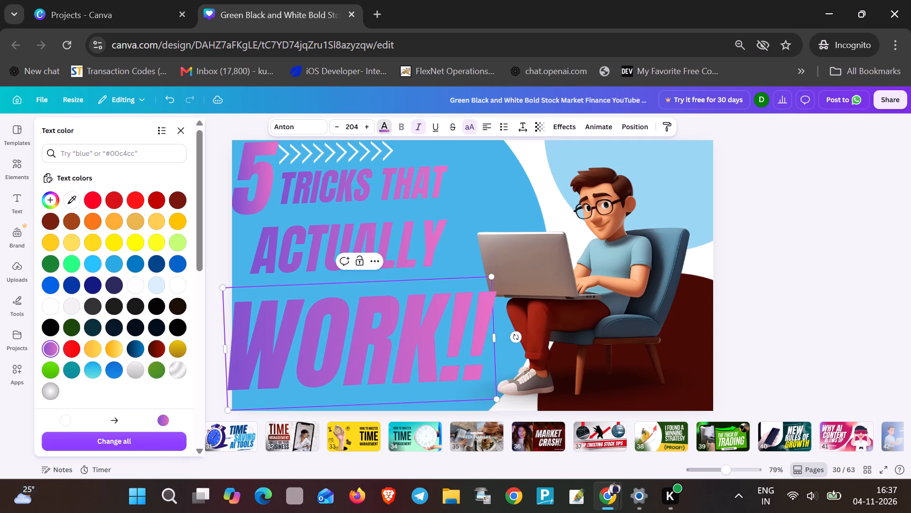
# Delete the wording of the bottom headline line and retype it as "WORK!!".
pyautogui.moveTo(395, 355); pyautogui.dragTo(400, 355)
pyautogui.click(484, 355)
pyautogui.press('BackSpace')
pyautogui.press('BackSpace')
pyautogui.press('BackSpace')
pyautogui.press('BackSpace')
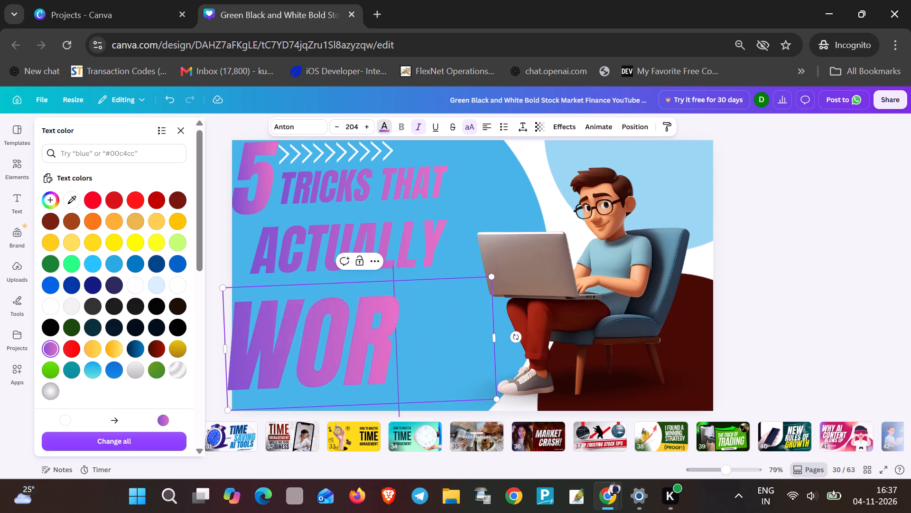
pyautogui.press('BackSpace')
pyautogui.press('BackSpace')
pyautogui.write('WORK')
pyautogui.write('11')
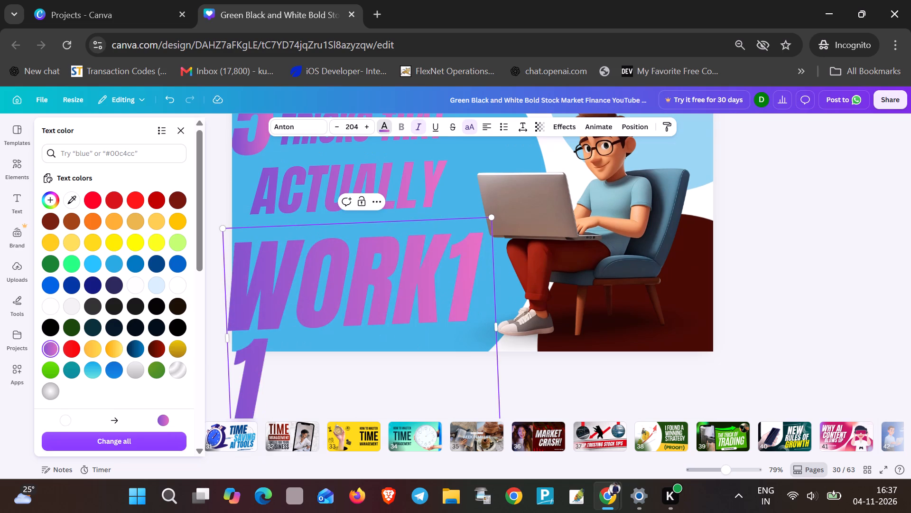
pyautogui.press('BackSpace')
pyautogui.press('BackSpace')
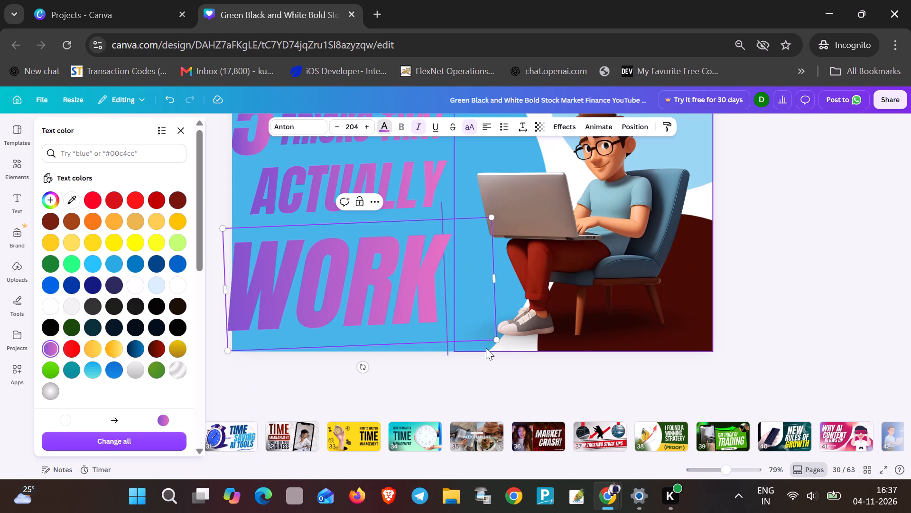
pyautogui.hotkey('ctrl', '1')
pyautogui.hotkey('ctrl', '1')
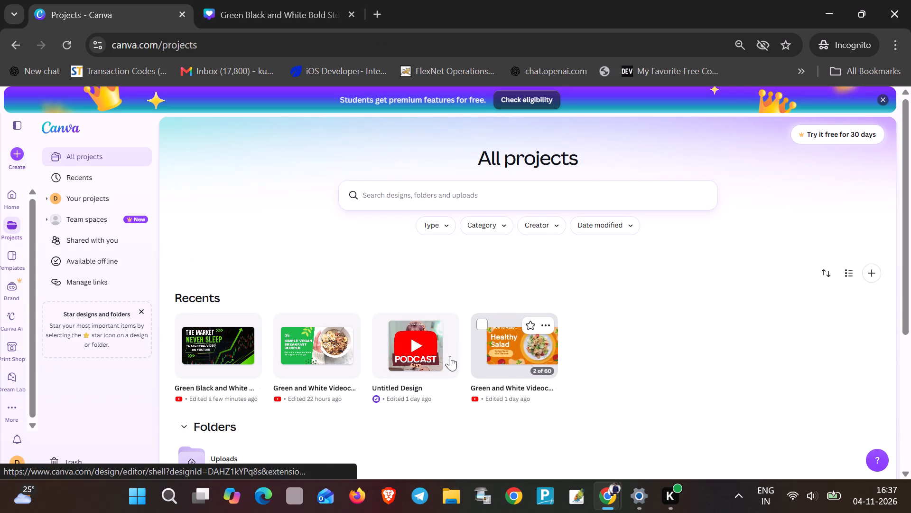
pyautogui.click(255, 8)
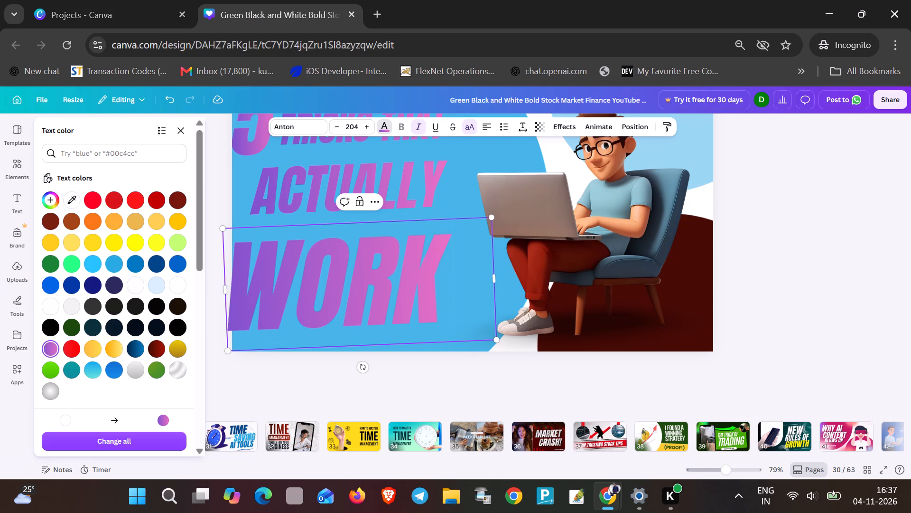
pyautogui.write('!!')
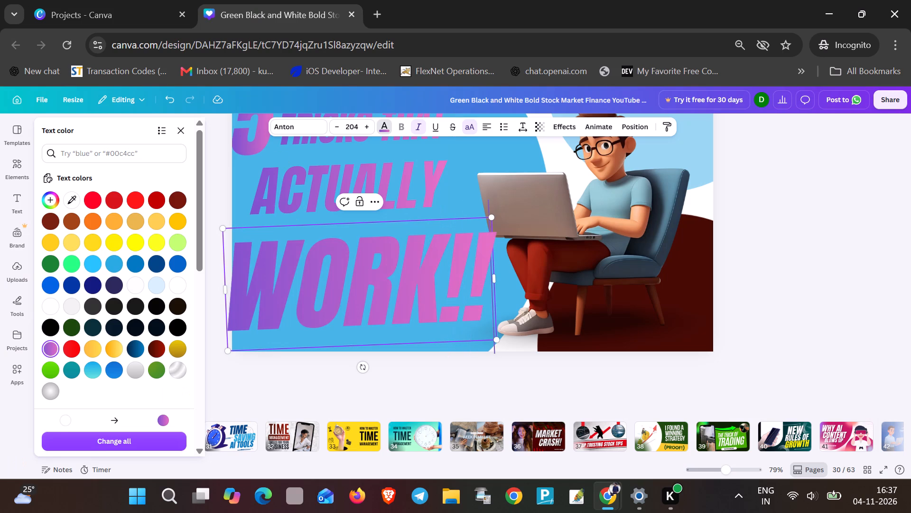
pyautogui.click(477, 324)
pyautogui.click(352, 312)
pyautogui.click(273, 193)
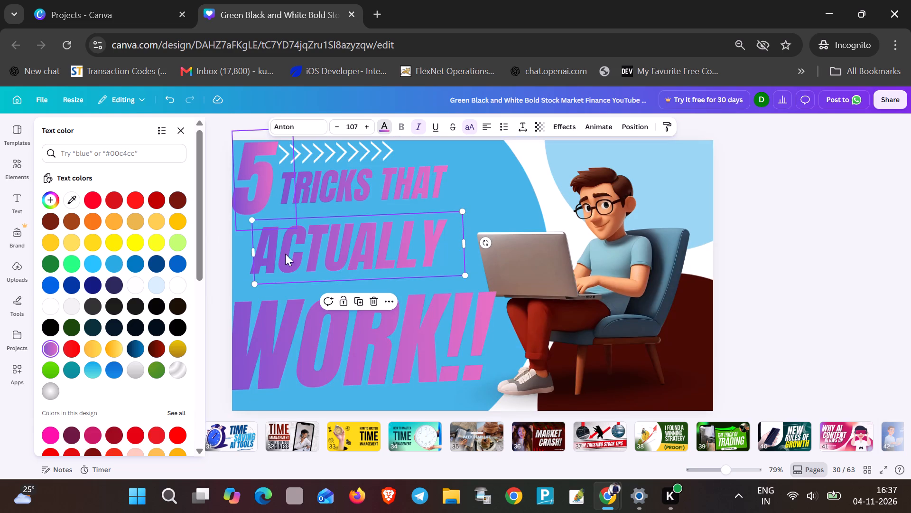
# Shift the "WORK!!" text slightly right so its box starts at the page's left edge.
pyautogui.click(309, 359)
pyautogui.moveTo(312, 360); pyautogui.dragTo(319, 358)
pyautogui.moveTo(332, 357); pyautogui.dragTo(319, 358, button='right')
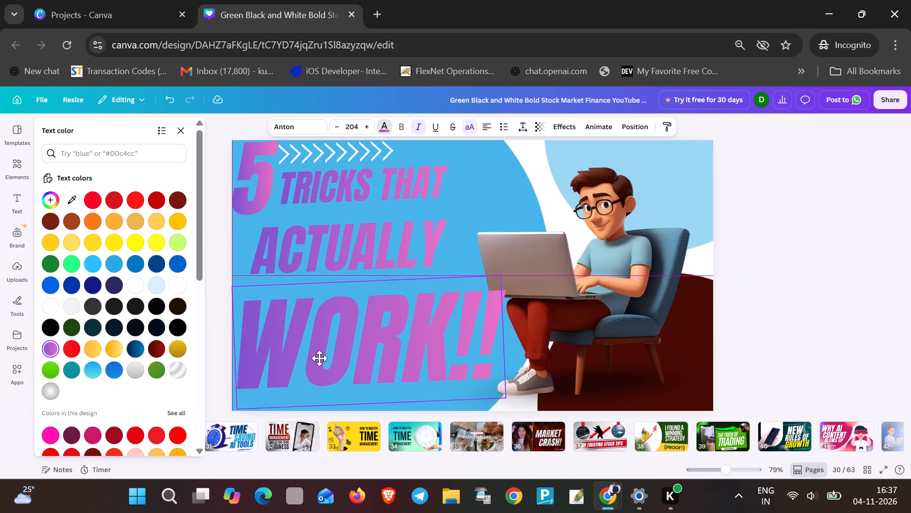
pyautogui.moveTo(319, 358); pyautogui.dragTo(323, 361, button='right')
pyautogui.moveTo(319, 358); pyautogui.dragTo(324, 361)
pyautogui.rightClick(323, 361)
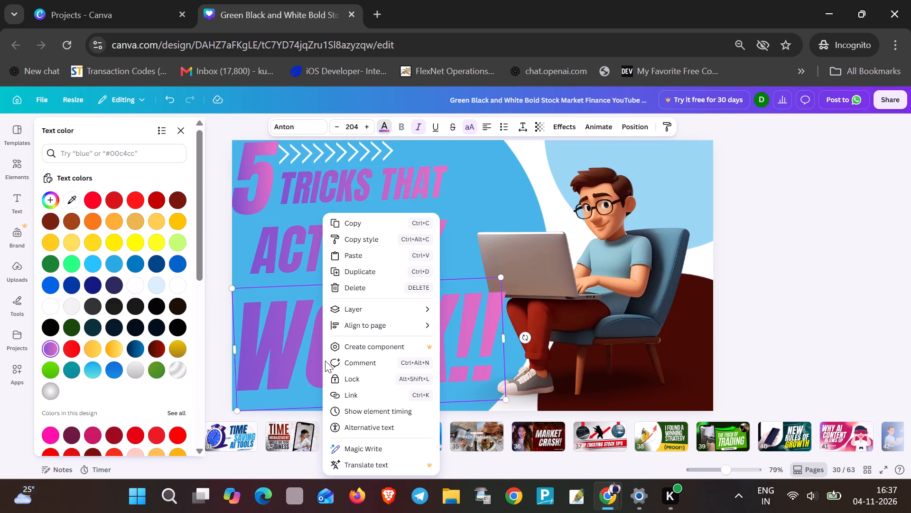
pyautogui.click(292, 354)
# Move the "ACTUALLY" text down and left to sit just above "WORK!!" along the page's left side.
pyautogui.click(363, 237)
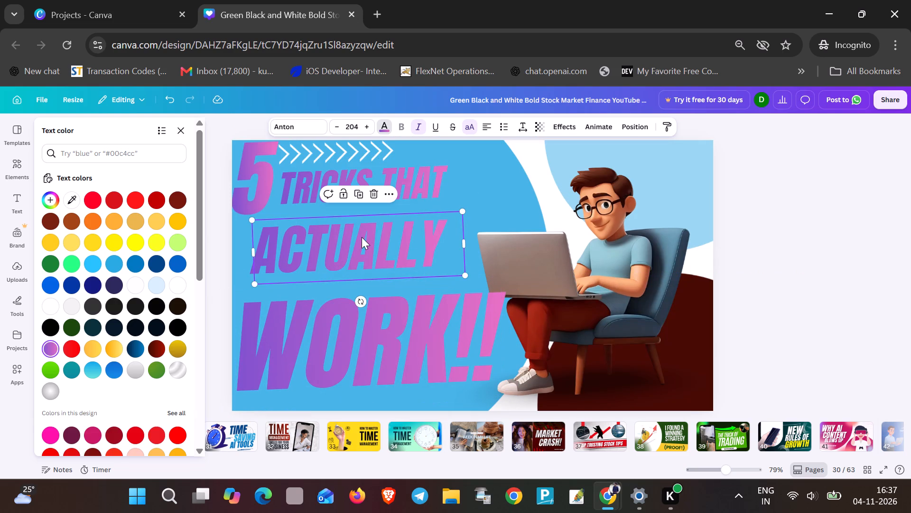
pyautogui.moveTo(359, 237); pyautogui.dragTo(344, 247)
# Recolour the "WORK!!" text Vivid red (#ff0024).
pyautogui.click(349, 336)
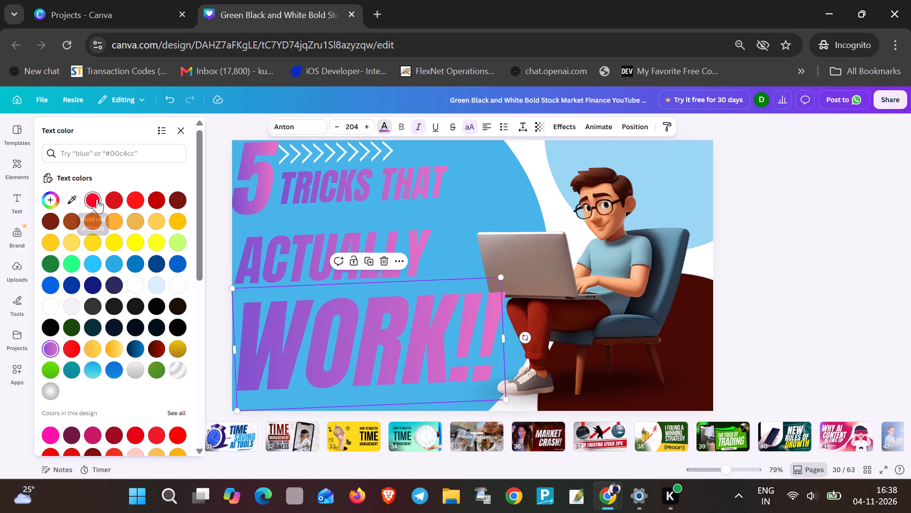
pyautogui.click(97, 199)
# Shrink the "WORK!!" text from its lower-right corner to font size 188, clear of the seated man's shoe.
pyautogui.click(363, 336)
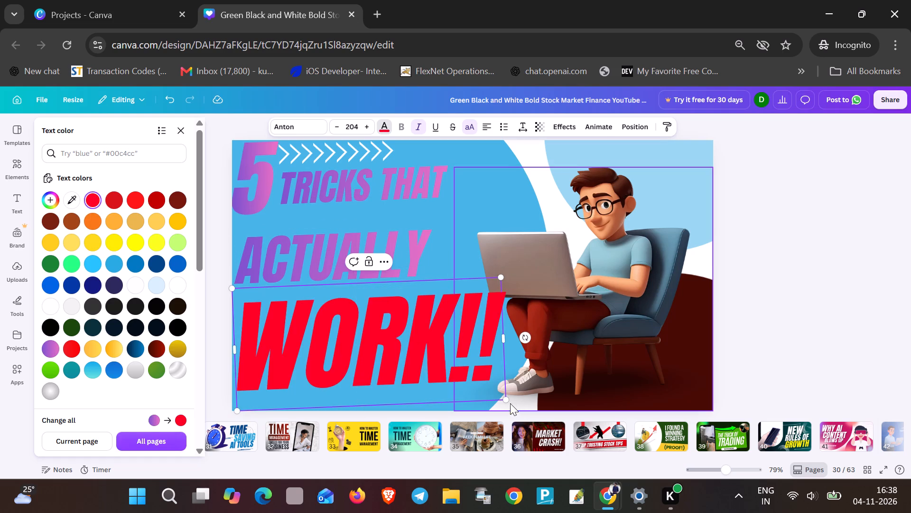
pyautogui.moveTo(508, 401); pyautogui.dragTo(487, 389)
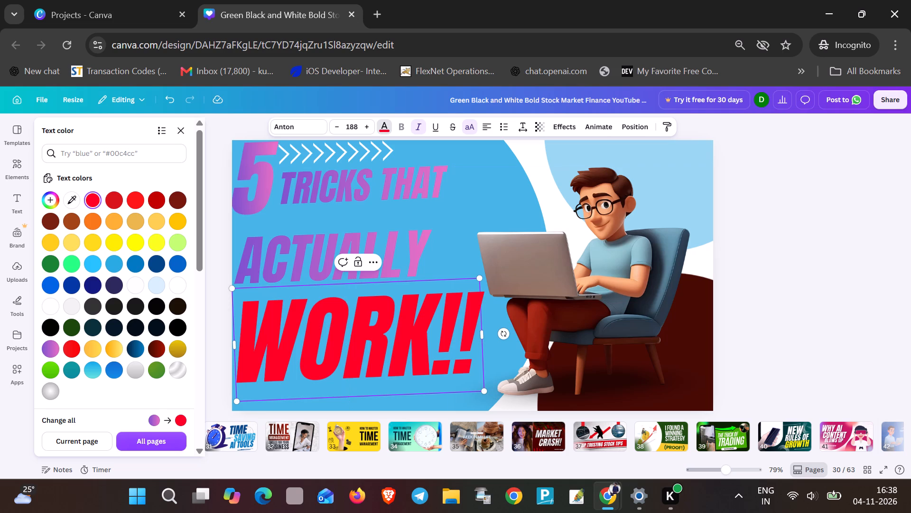
# Shift the "ACTUALLY" text slightly right, keeping it just above "WORK!!".
pyautogui.moveTo(280, 248); pyautogui.dragTo(288, 250)
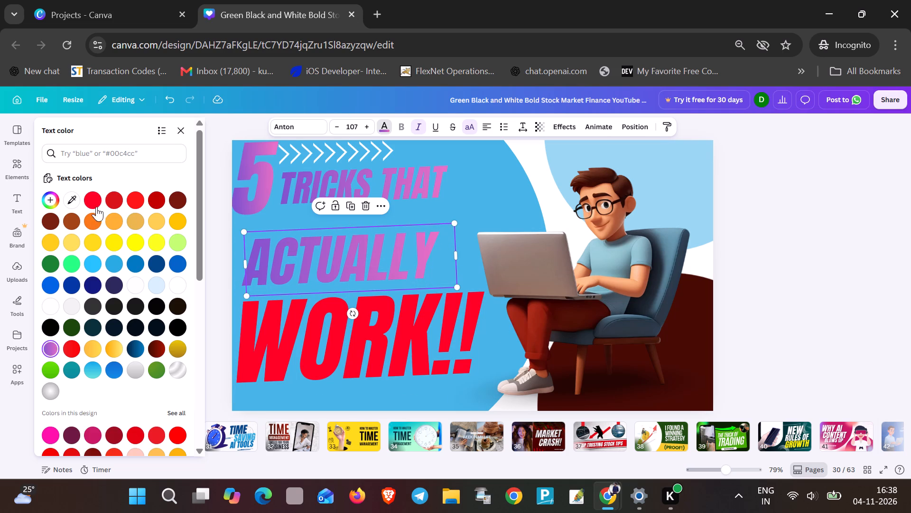
# Recolour the "ACTUALLY", "5" and "TRICKS THAT" texts Vivid red (#ff0024) to match "WORK!!".
pyautogui.click(88, 202)
pyautogui.click(438, 278)
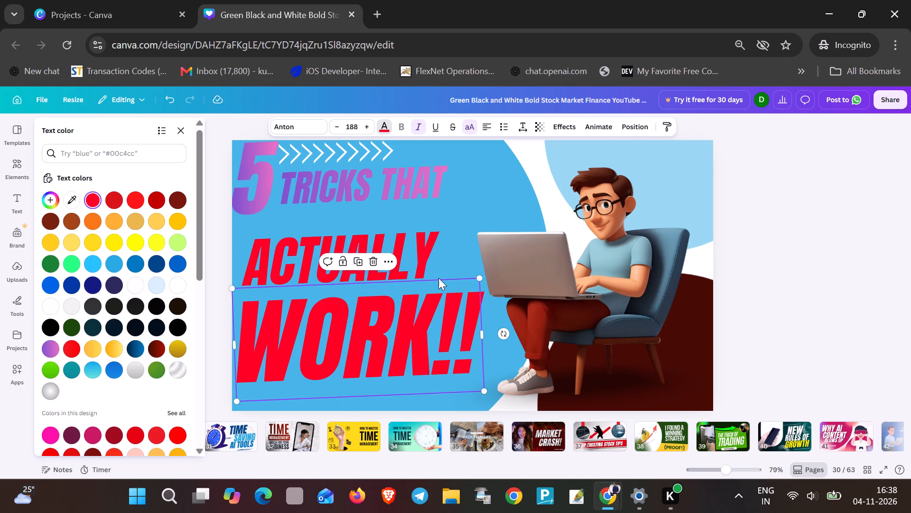
pyautogui.click(264, 179)
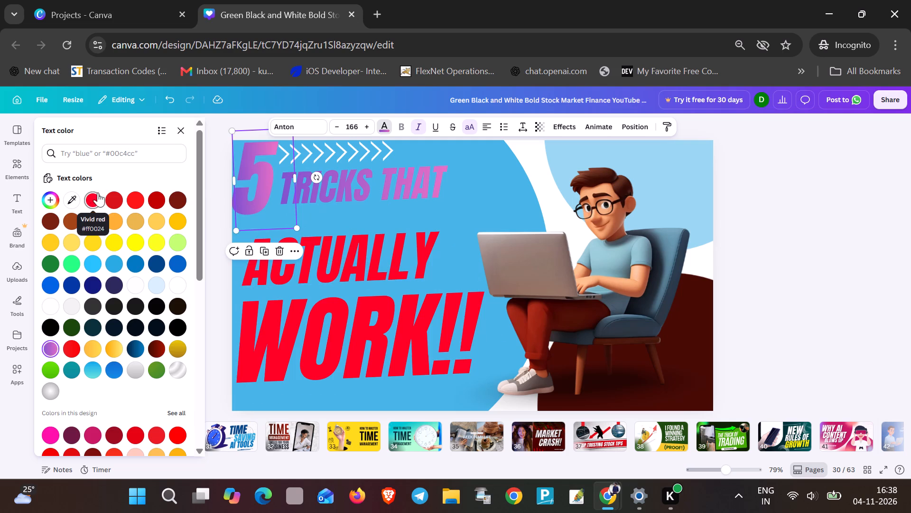
pyautogui.click(94, 195)
pyautogui.click(315, 190)
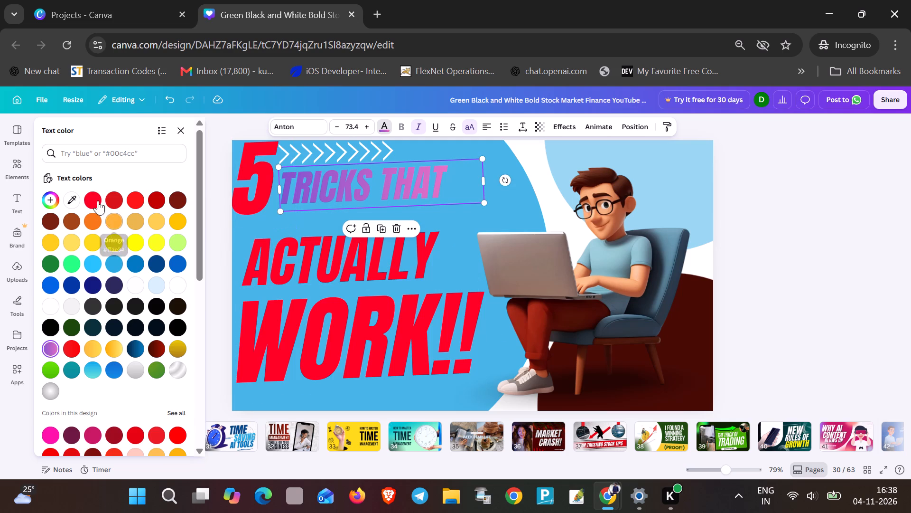
pyautogui.click(98, 200)
pyautogui.click(402, 214)
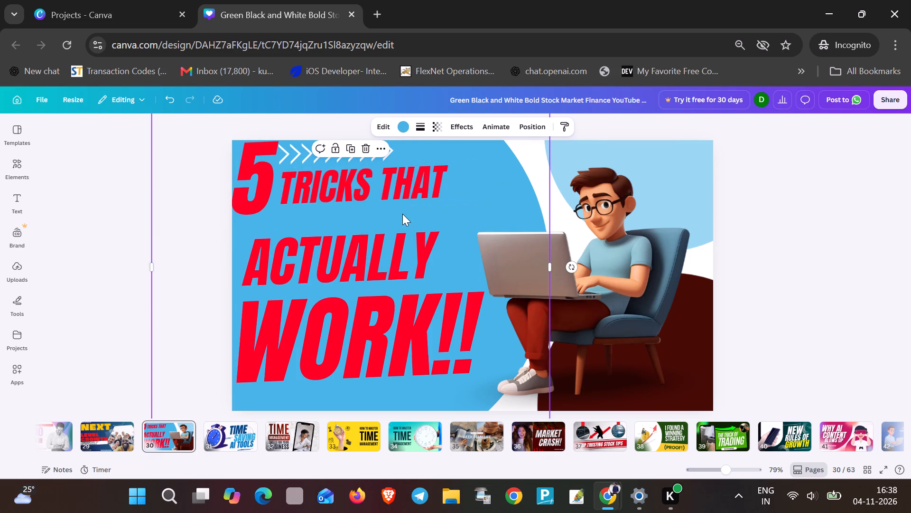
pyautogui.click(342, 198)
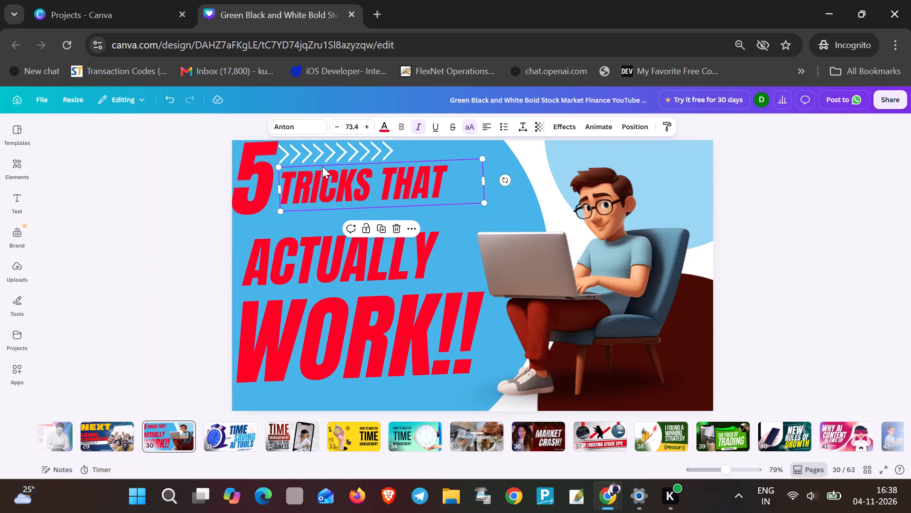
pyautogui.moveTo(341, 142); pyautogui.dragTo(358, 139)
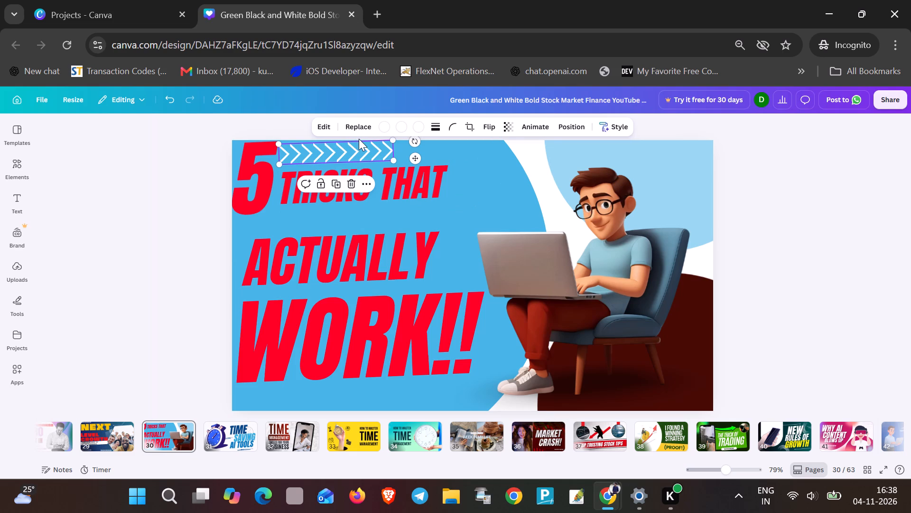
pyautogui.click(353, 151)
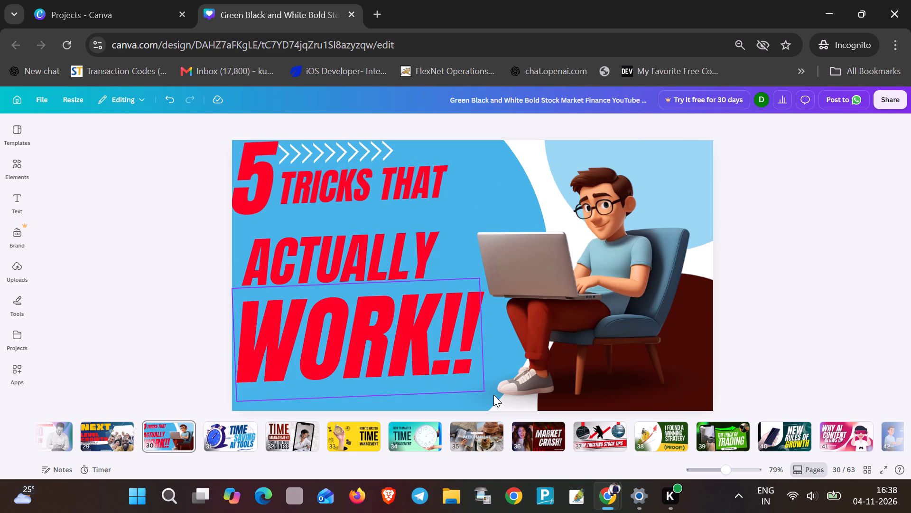
# Open page 31, "TIME SAVING AI TOOLS", and move the stopwatch graphic up and left to the page's upper-left corner.
pyautogui.click(243, 438)
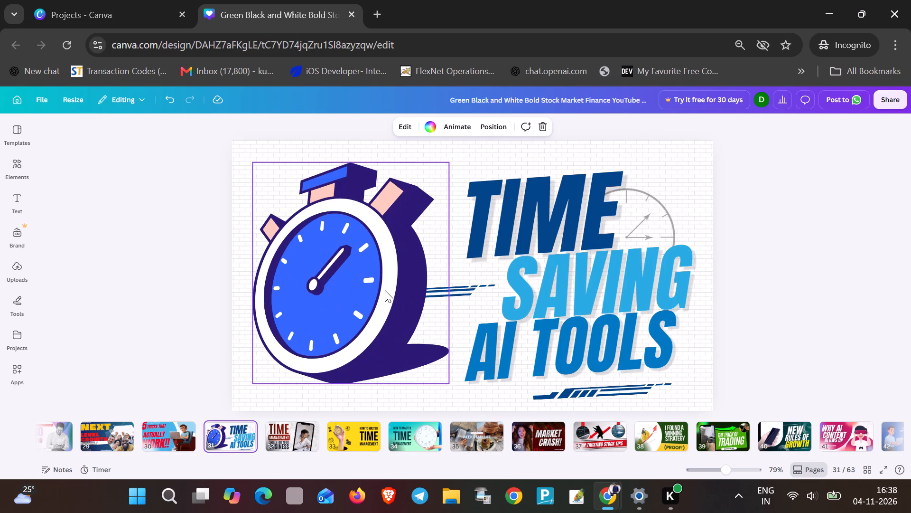
pyautogui.moveTo(385, 290); pyautogui.dragTo(363, 262)
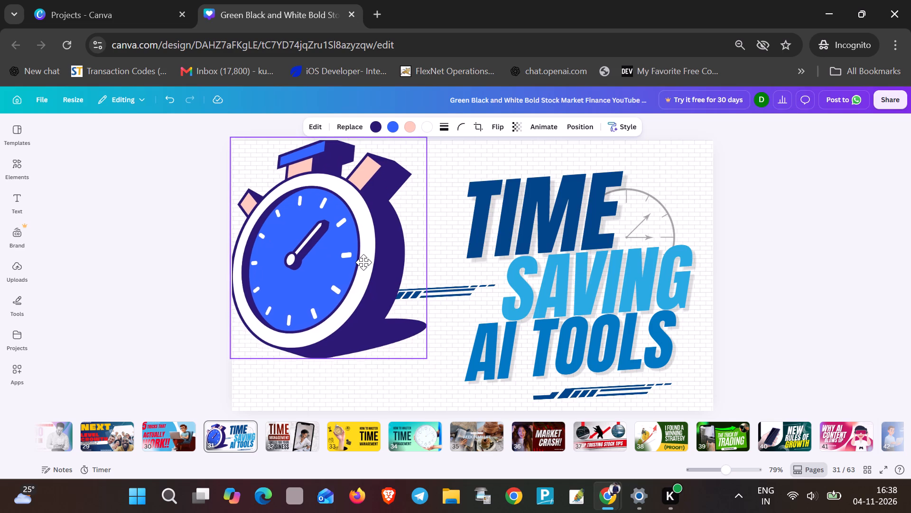
pyautogui.moveTo(363, 262); pyautogui.dragTo(364, 262)
# Nudge the blue speed-line graphic between the stopwatch and the headline slightly up.
pyautogui.moveTo(460, 287); pyautogui.dragTo(460, 284)
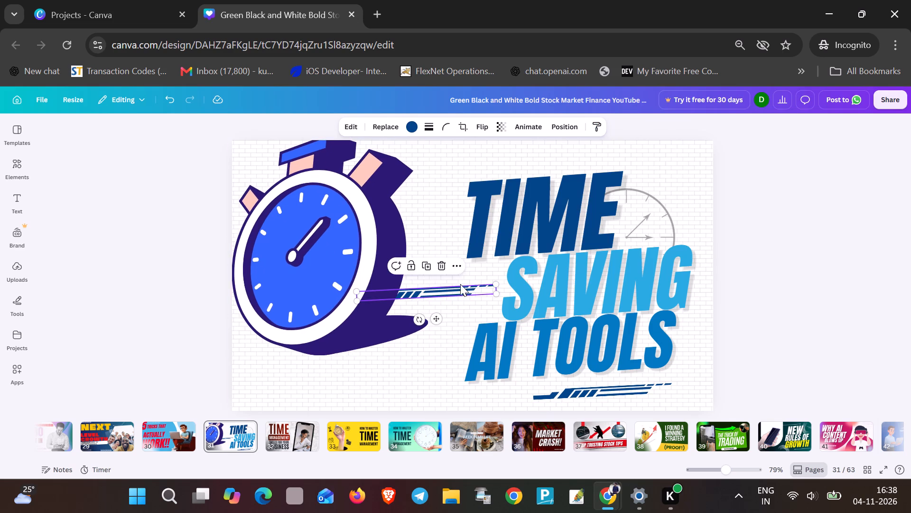
pyautogui.moveTo(460, 284); pyautogui.dragTo(459, 278)
# Move the "TIME" text up to the top edge of the page, above "SAVING".
pyautogui.moveTo(532, 214); pyautogui.dragTo(528, 181)
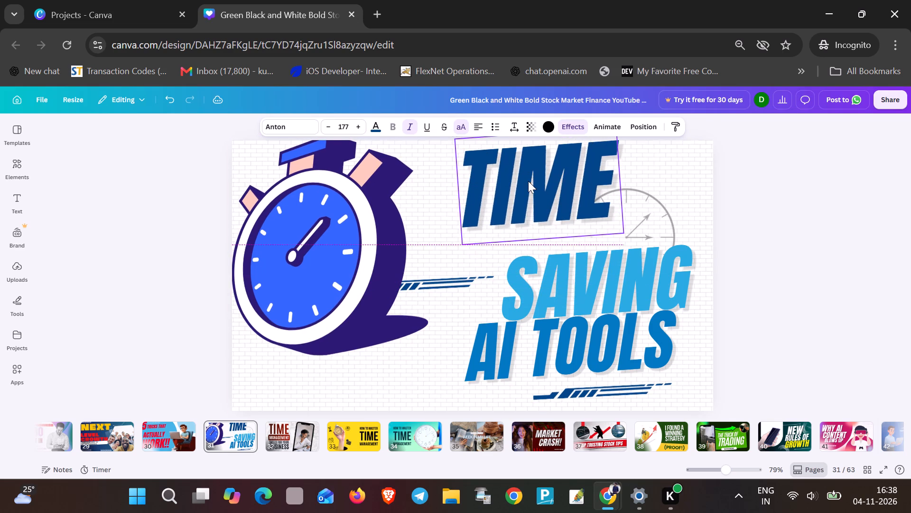
# Select the whole wording of the top headline line and retype it as "TIME".
pyautogui.doubleClick(528, 181)
pyautogui.click(528, 180)
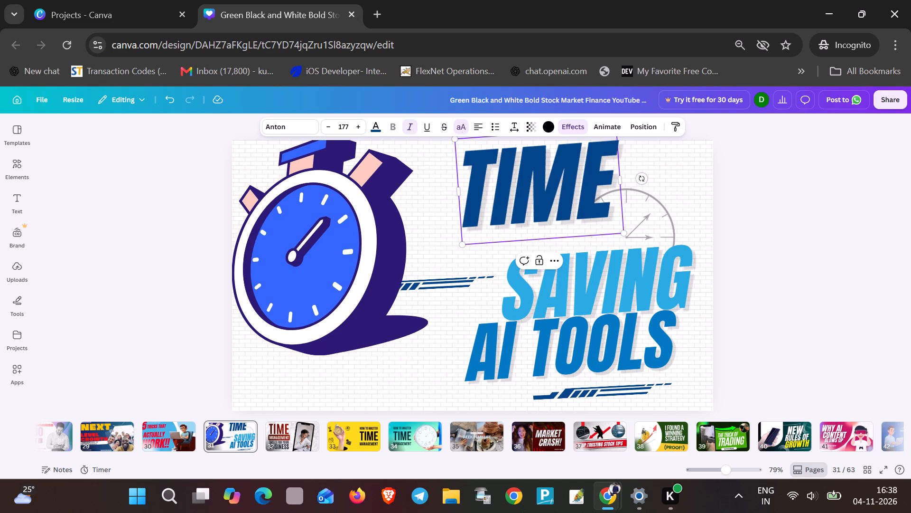
pyautogui.moveTo(475, 180); pyautogui.dragTo(577, 186)
pyautogui.click(592, 182)
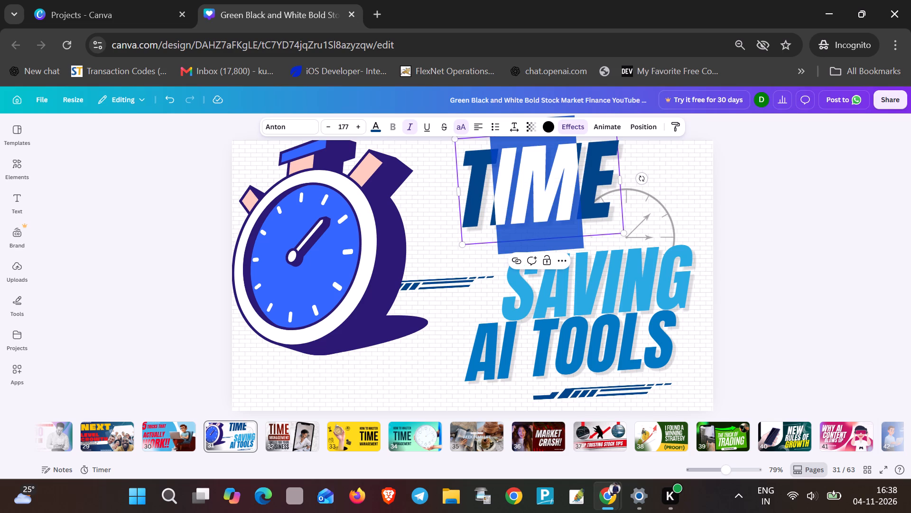
pyautogui.click(613, 182)
pyautogui.moveTo(614, 182); pyautogui.dragTo(517, 182)
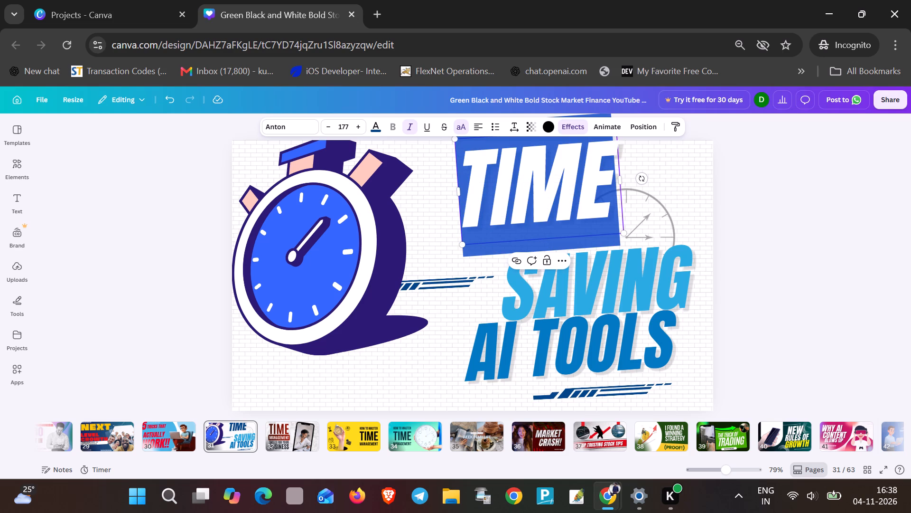
pyautogui.write('TIME')
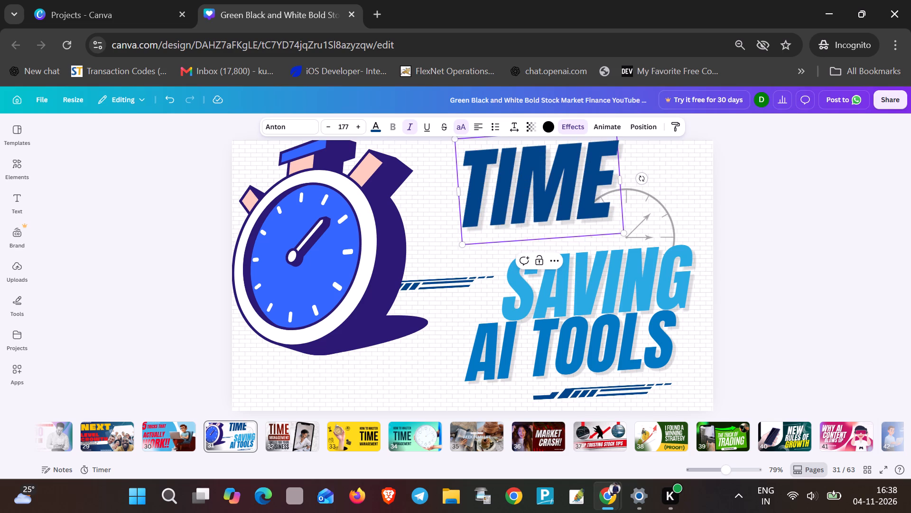
# Select all the letters of "TIME" and change their text colour to bright red.
pyautogui.moveTo(620, 196); pyautogui.dragTo(497, 183)
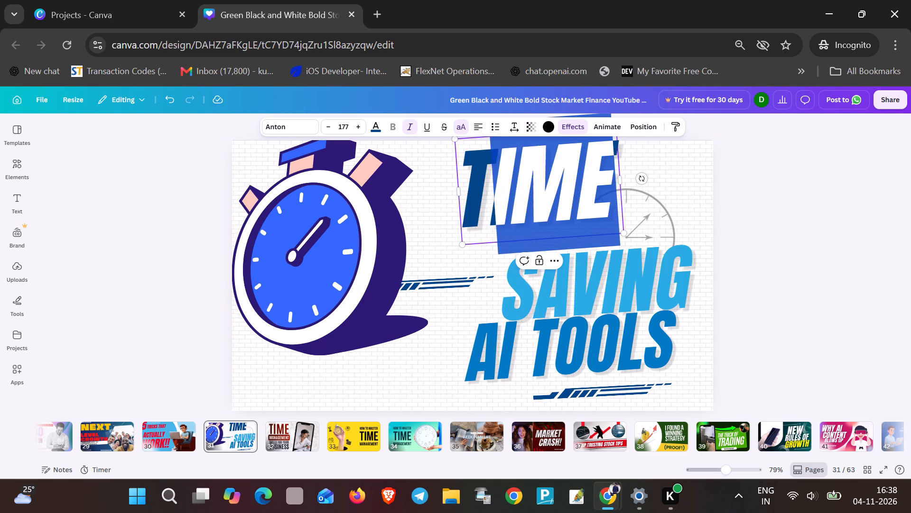
pyautogui.moveTo(497, 183); pyautogui.dragTo(474, 184)
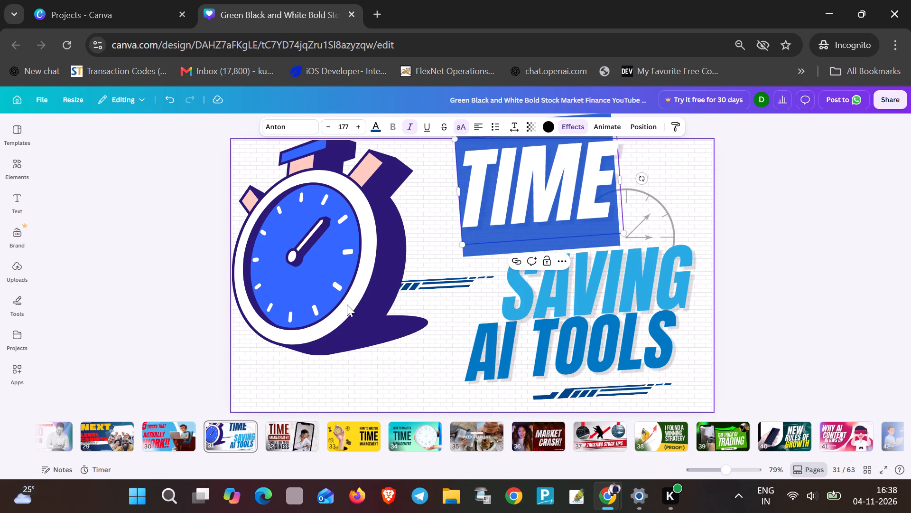
pyautogui.click(380, 128)
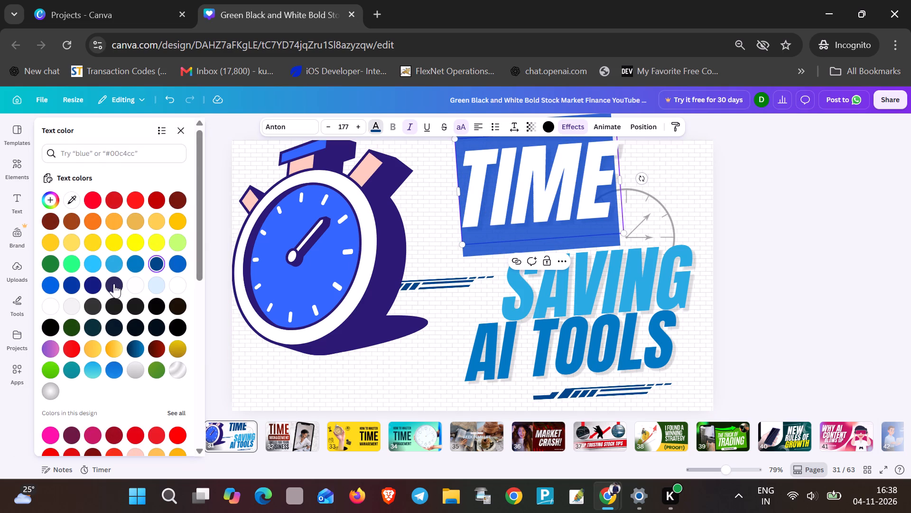
pyautogui.click(132, 194)
pyautogui.click(525, 220)
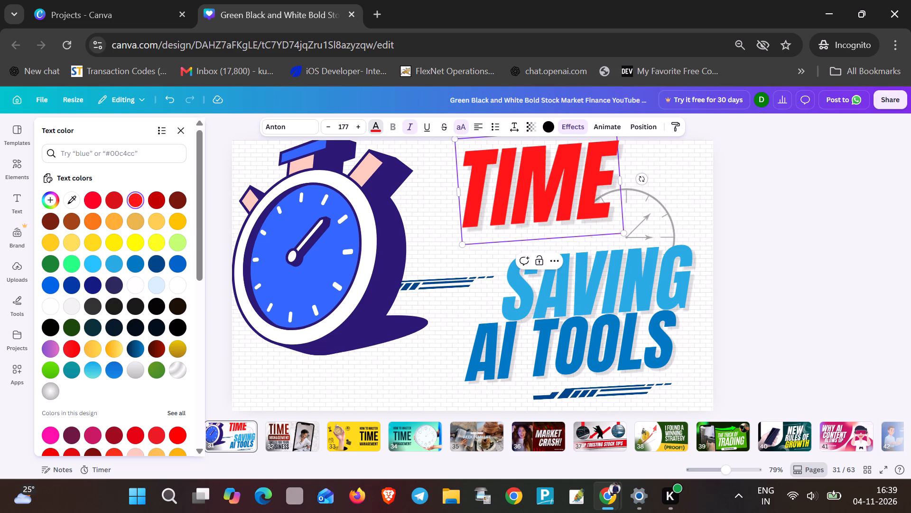
# Change the font of the "TIME" text to Archivo Black.
pyautogui.click(281, 127)
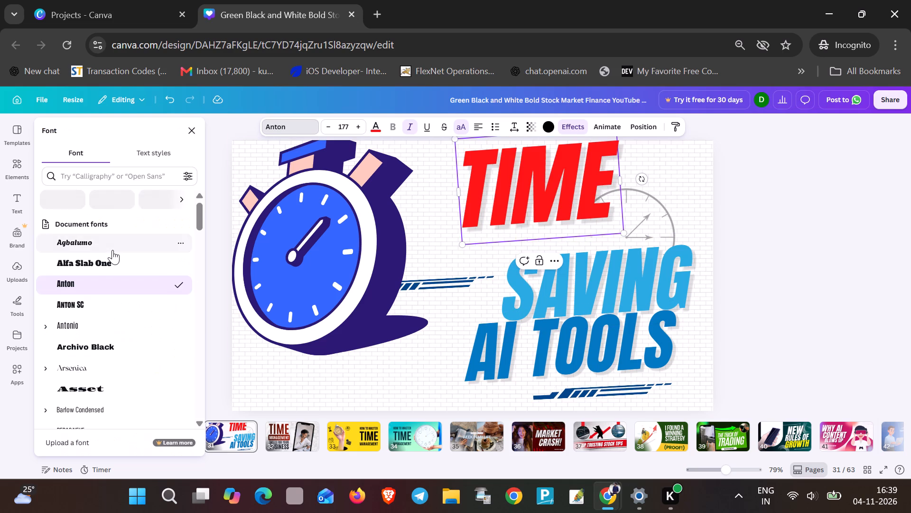
pyautogui.scroll(-1, 110, 316)
pyautogui.click(82, 274)
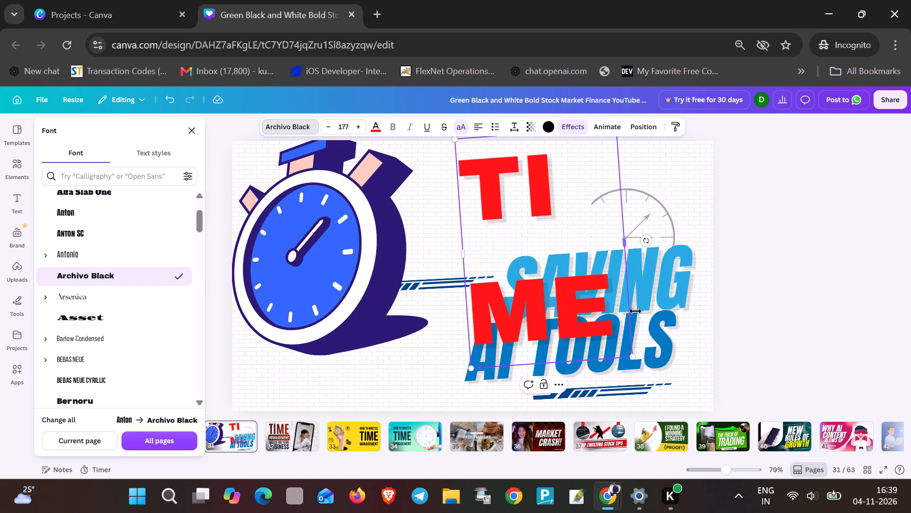
# Reduce the "TIME" text to font size 168 and widen its box to the right so the word fits on one line.
pyautogui.tripleClick(325, 125)
pyautogui.tripleClick(325, 125)
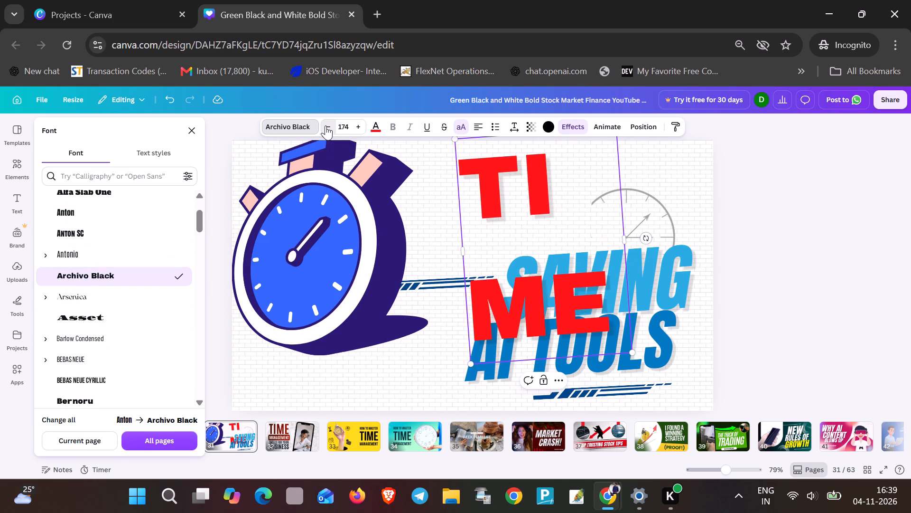
pyautogui.tripleClick(325, 125)
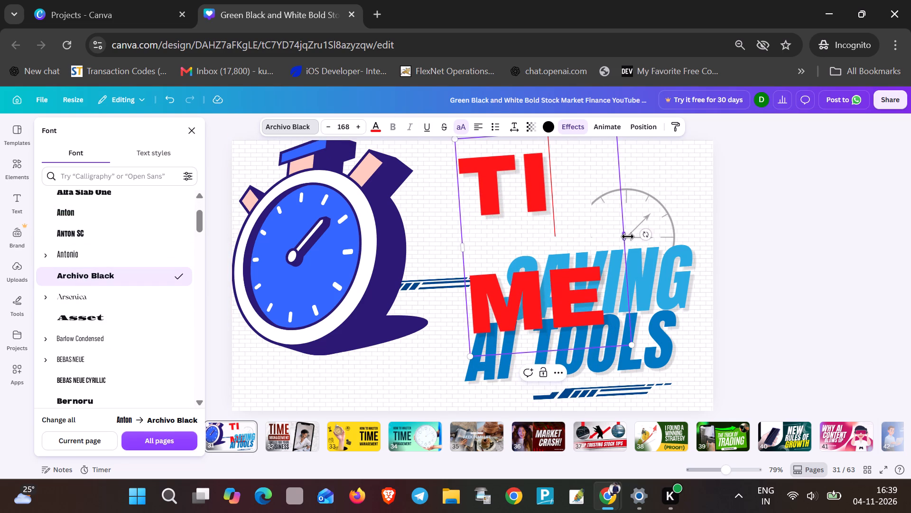
pyautogui.moveTo(627, 237); pyautogui.dragTo(706, 232)
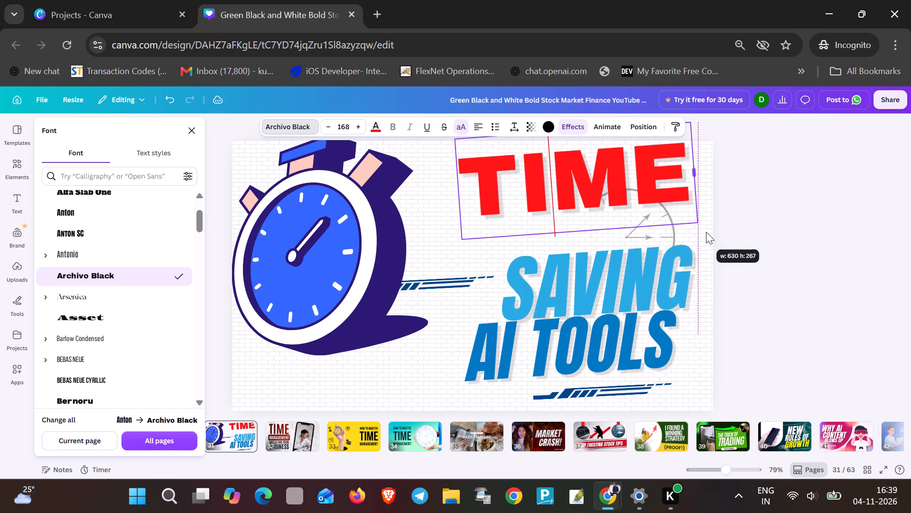
pyautogui.moveTo(706, 232); pyautogui.dragTo(712, 231)
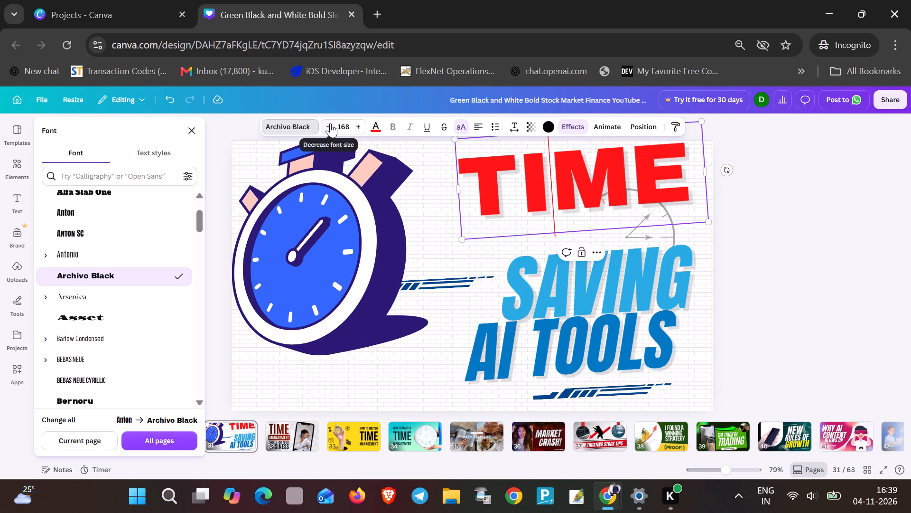
# Reduce the "TIME" text further to font size 141.
pyautogui.tripleClick(330, 123)
pyautogui.tripleClick(330, 123)
pyautogui.tripleClick(330, 126)
pyautogui.doubleClick(328, 128)
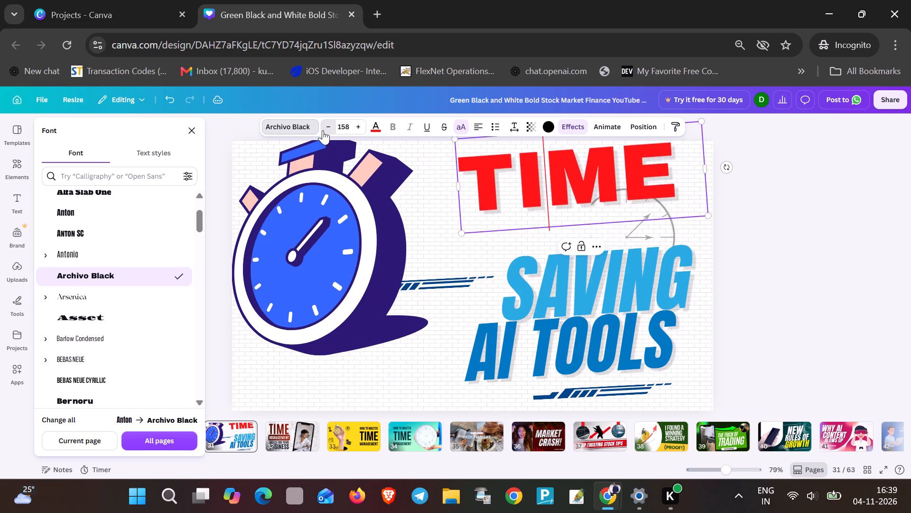
pyautogui.moveTo(322, 130); pyautogui.dragTo(310, 133)
pyautogui.tripleClick(310, 133)
pyautogui.click(310, 133)
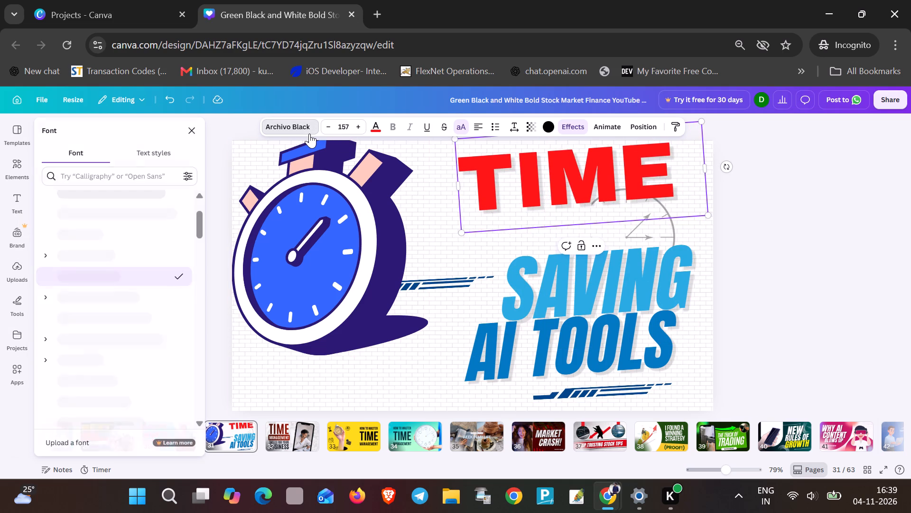
pyautogui.click(309, 133)
pyautogui.tripleClick(332, 121)
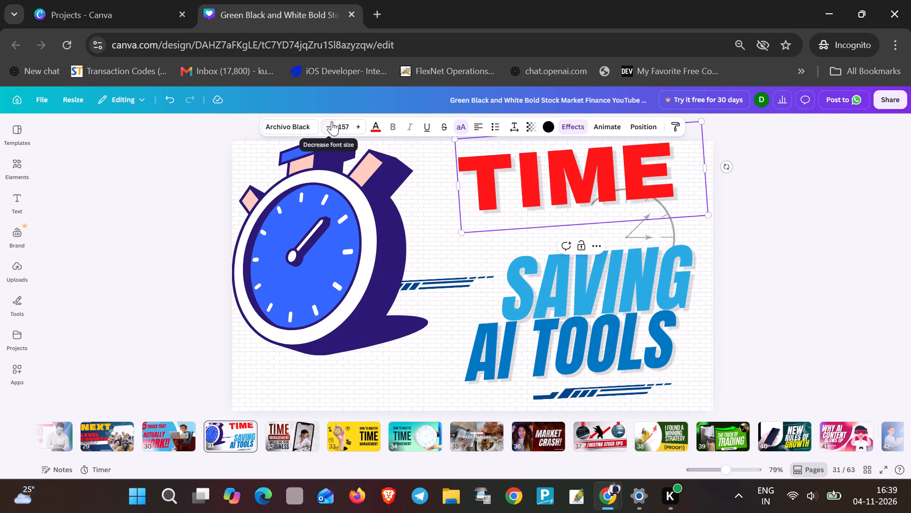
pyautogui.click(332, 121)
pyautogui.moveTo(332, 121); pyautogui.dragTo(335, 121)
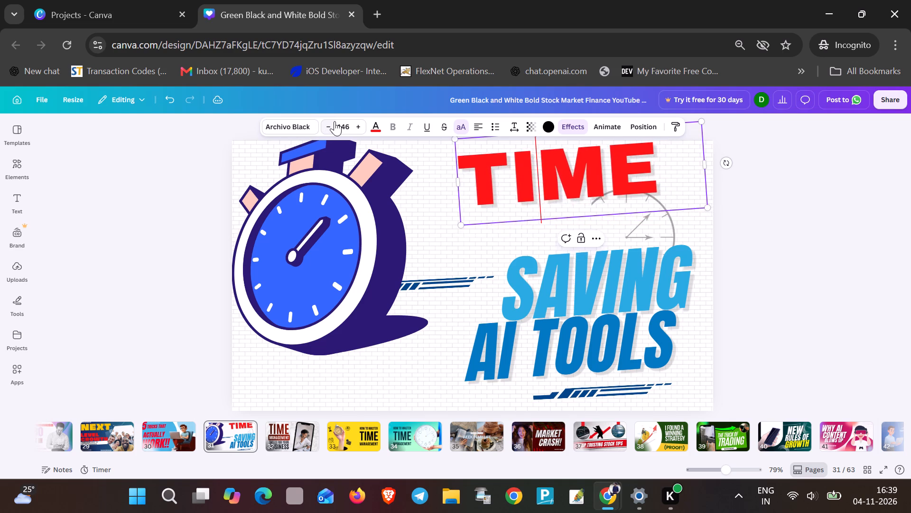
pyautogui.moveTo(335, 121); pyautogui.dragTo(338, 121)
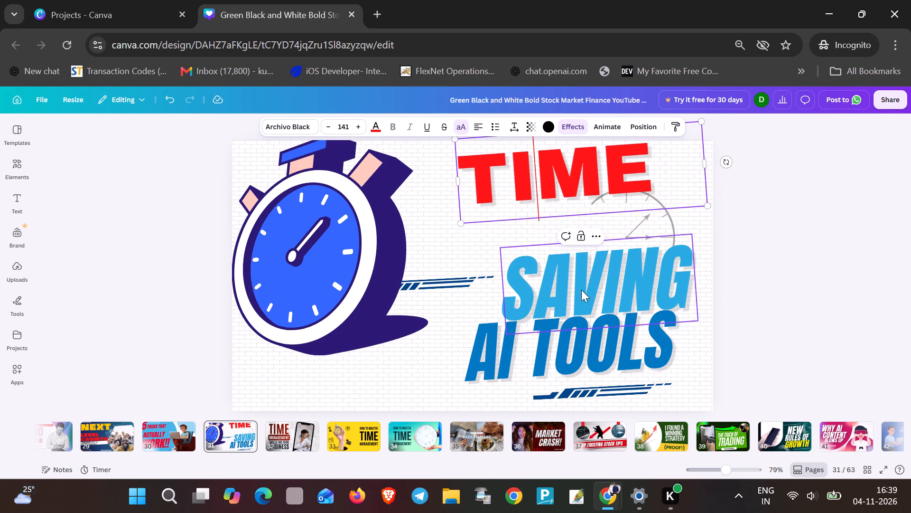
# Move the "SAVING" text up directly beneath "TIME" and re-enter its wording as "SAVING".
pyautogui.moveTo(586, 285); pyautogui.dragTo(558, 258)
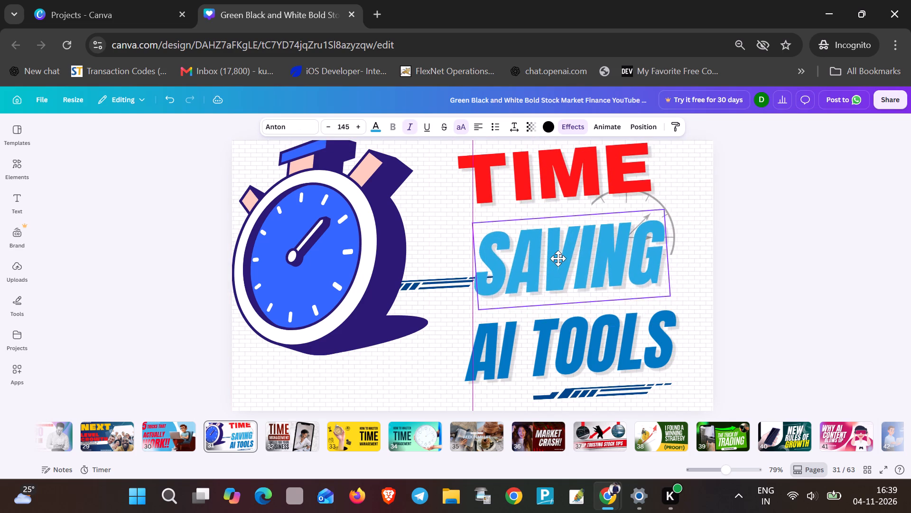
pyautogui.moveTo(558, 258); pyautogui.dragTo(560, 245)
pyautogui.doubleClick(572, 260)
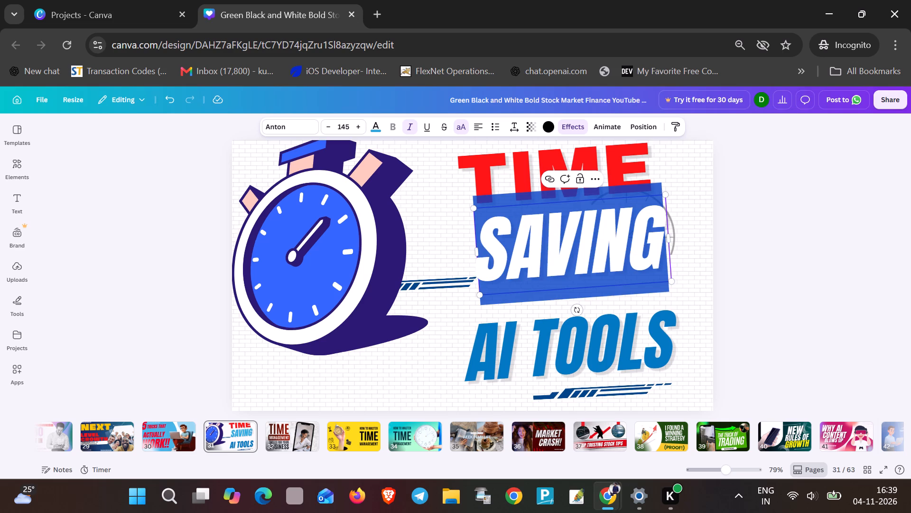
pyautogui.write('SAVING')
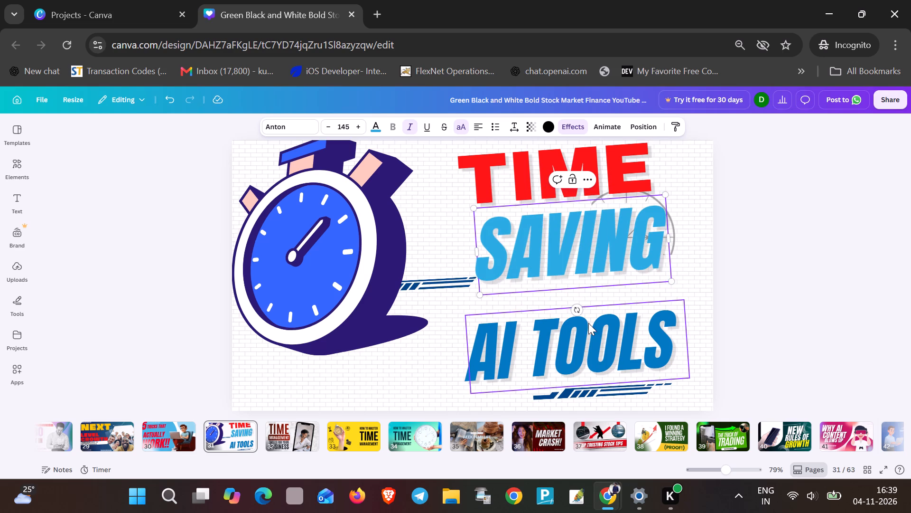
# Replace the "AI TOOLS" text with the single word "TOOLS".
pyautogui.doubleClick(518, 340)
pyautogui.click(515, 340)
pyautogui.click(513, 340)
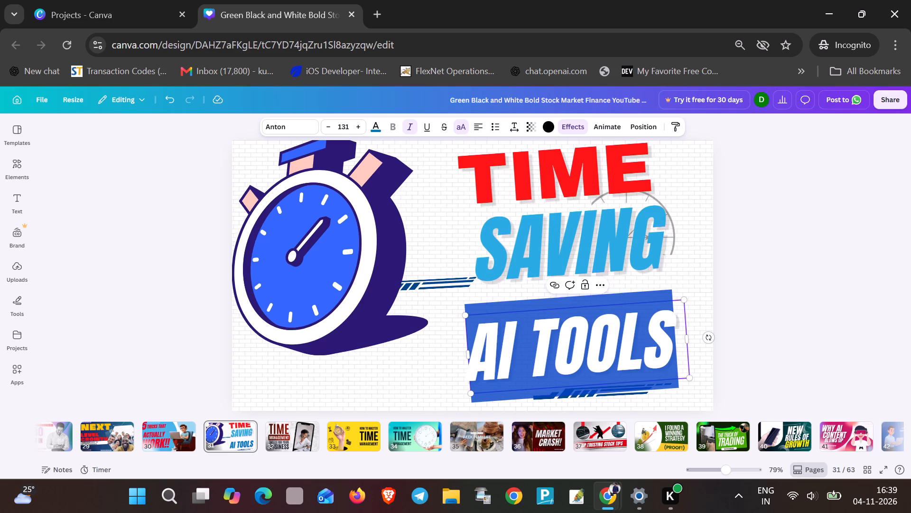
pyautogui.click(512, 340)
pyautogui.click(681, 334)
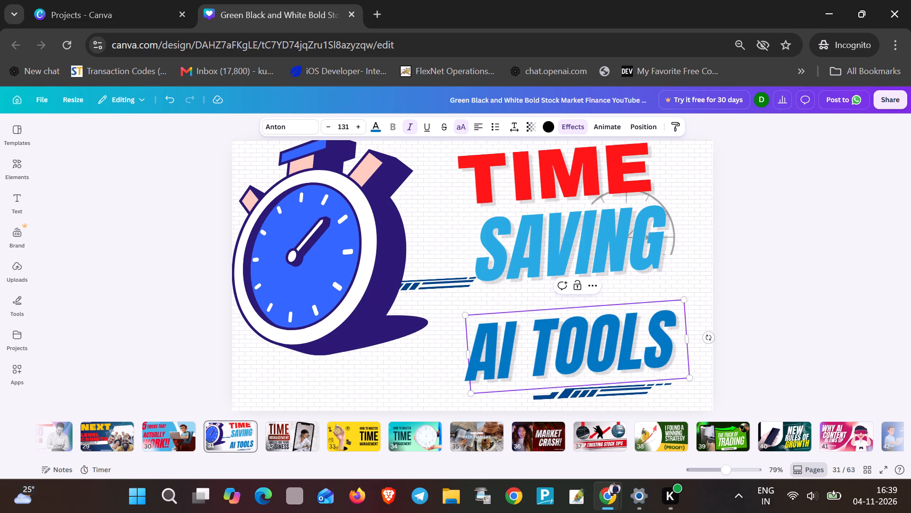
pyautogui.press('BackSpace')
pyautogui.press('BackSpace')
pyautogui.press('BackSpace')
pyautogui.press('BackSpace')
pyautogui.press('BackSpace')
pyautogui.press('BackSpace')
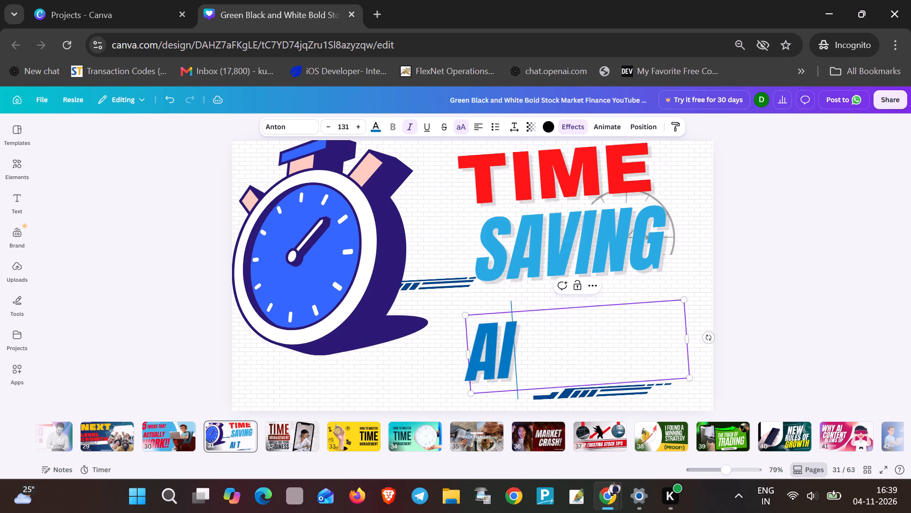
pyautogui.press('BackSpace')
pyautogui.press('BackSpace')
pyautogui.write('TOOLS')
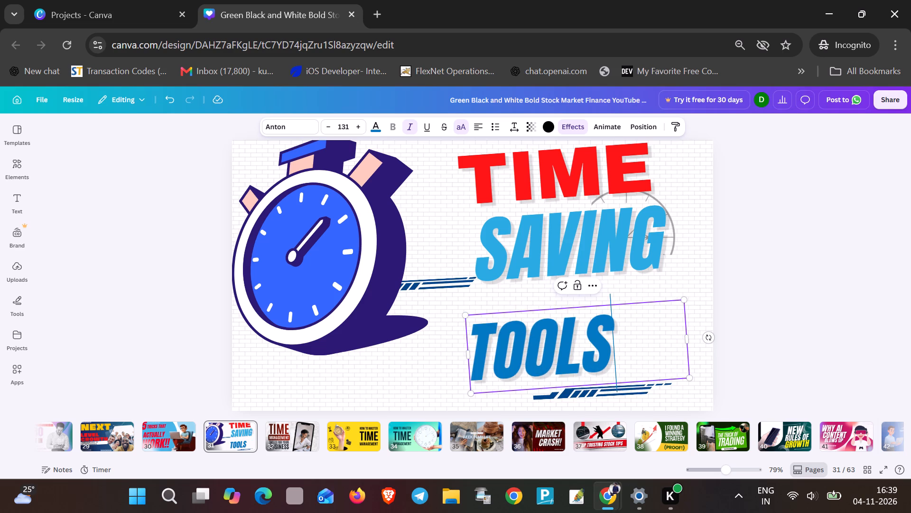
pyautogui.click(435, 375)
# Move the "TOOLS" text up and slightly right so it sits just below "SAVING".
pyautogui.moveTo(580, 335); pyautogui.dragTo(593, 304)
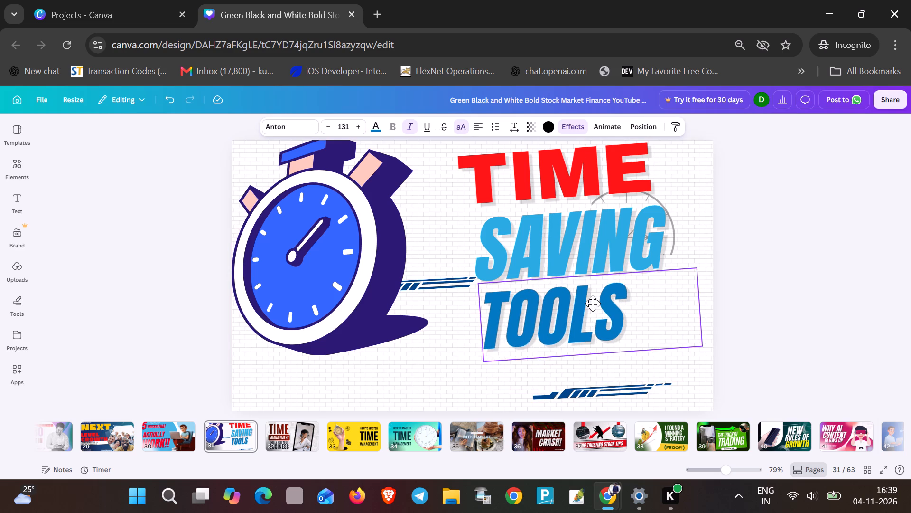
pyautogui.moveTo(593, 304); pyautogui.dragTo(596, 310)
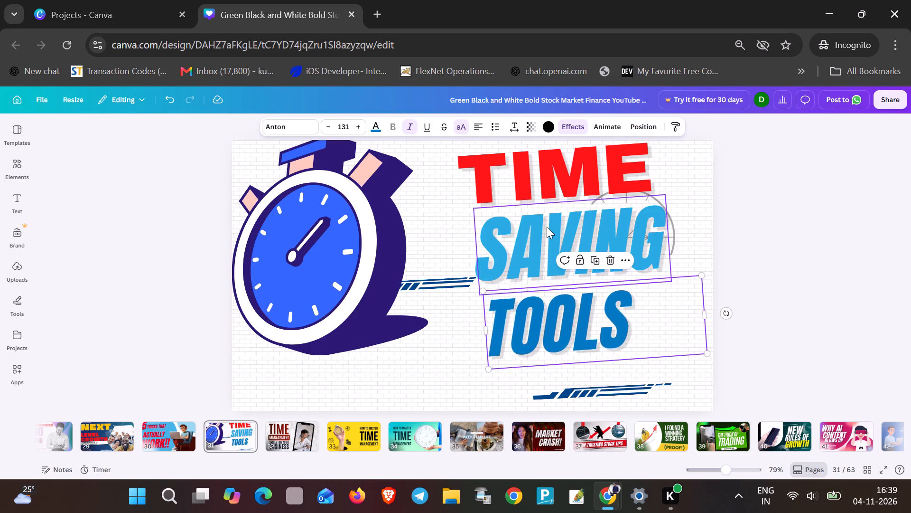
# Change the text colour of both "SAVING" and "TOOLS" to the same red.
pyautogui.tripleClick(546, 226)
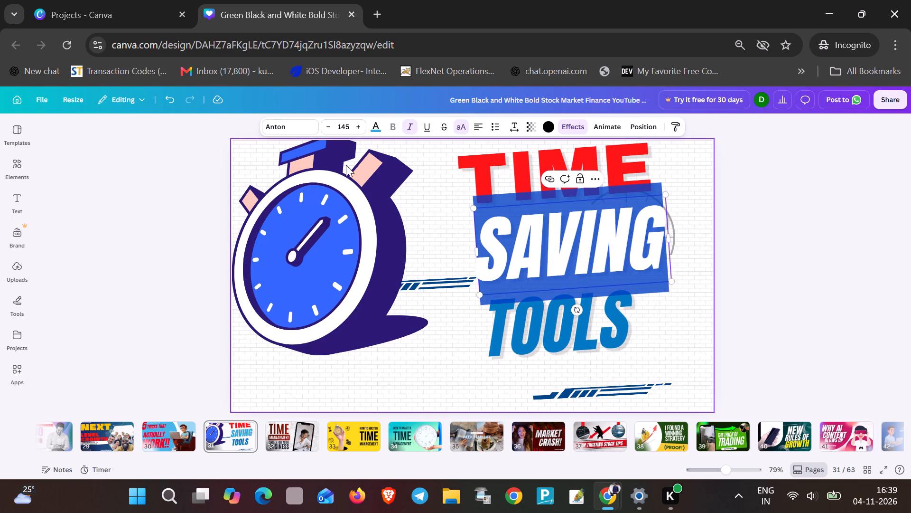
pyautogui.click(381, 129)
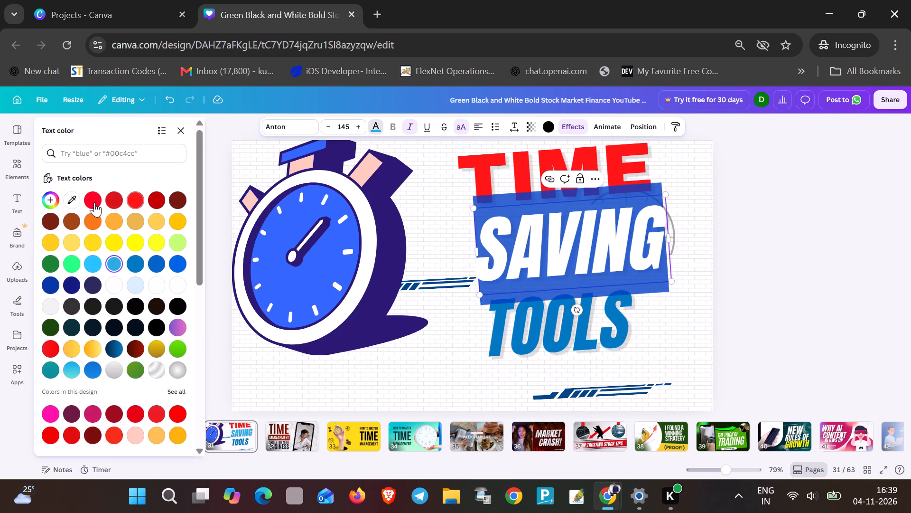
pyautogui.click(91, 202)
pyautogui.click(542, 288)
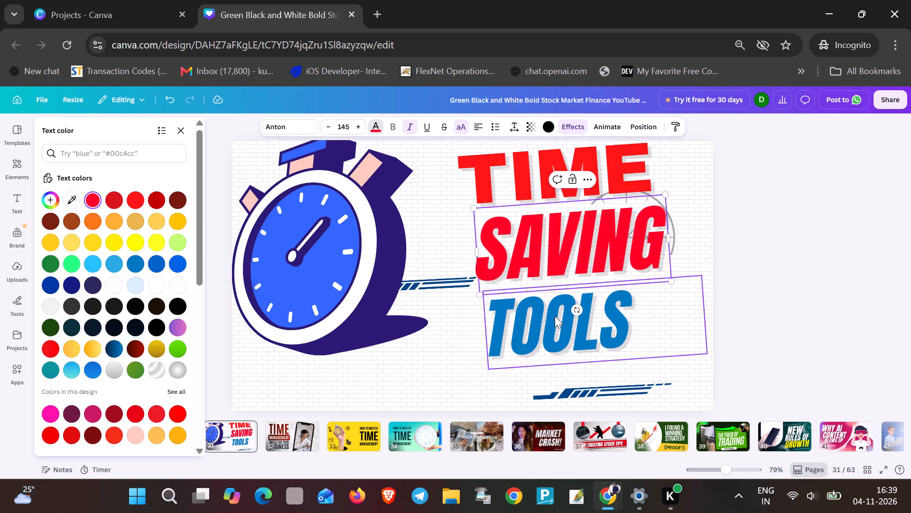
pyautogui.tripleClick(555, 316)
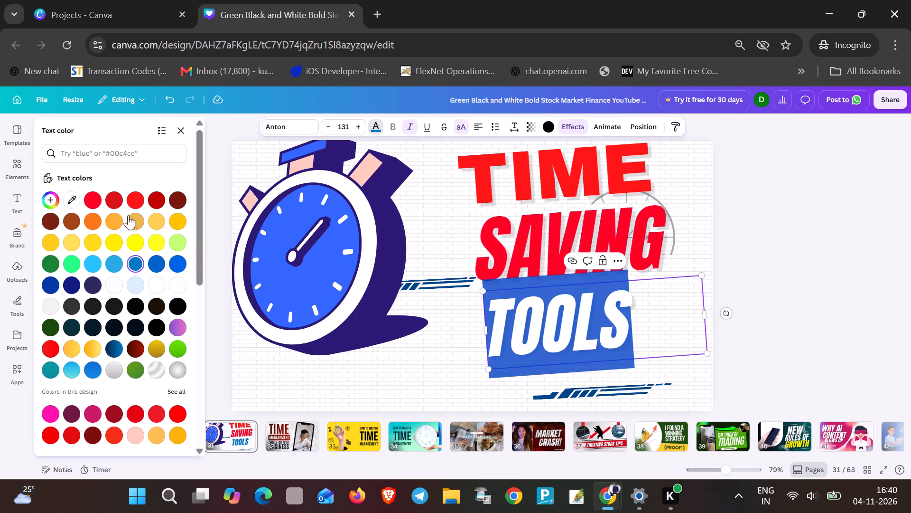
pyautogui.click(94, 200)
pyautogui.click(437, 338)
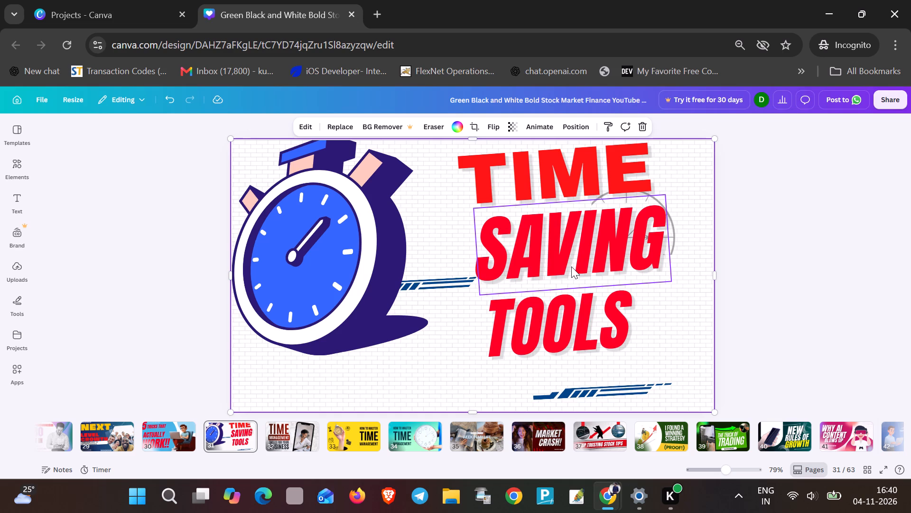
# Change the font of the "SAVING" text to Bisdak.
pyautogui.click(594, 327)
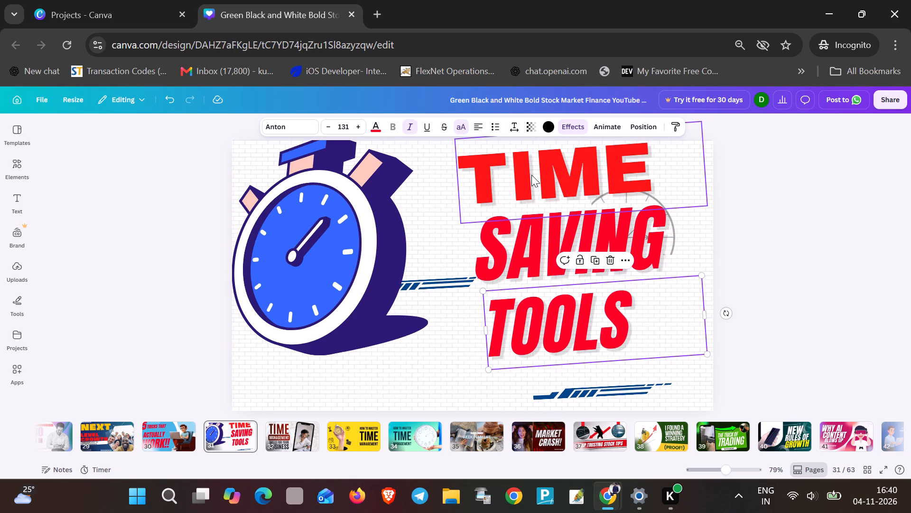
pyautogui.click(531, 175)
pyautogui.click(562, 257)
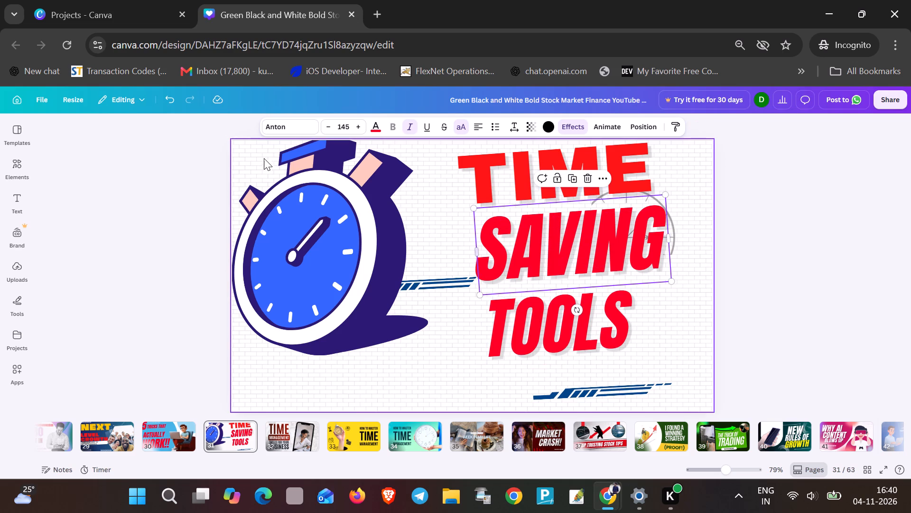
pyautogui.click(286, 125)
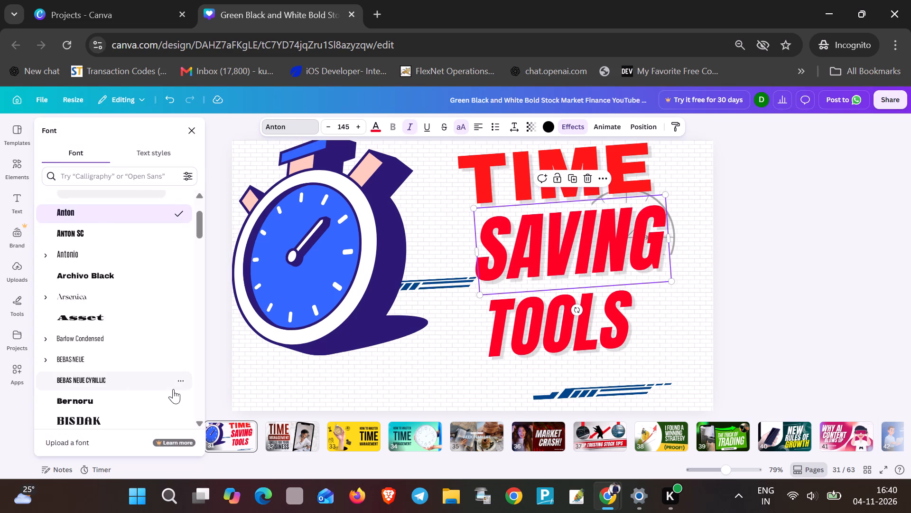
pyautogui.scroll(-3, 117, 288)
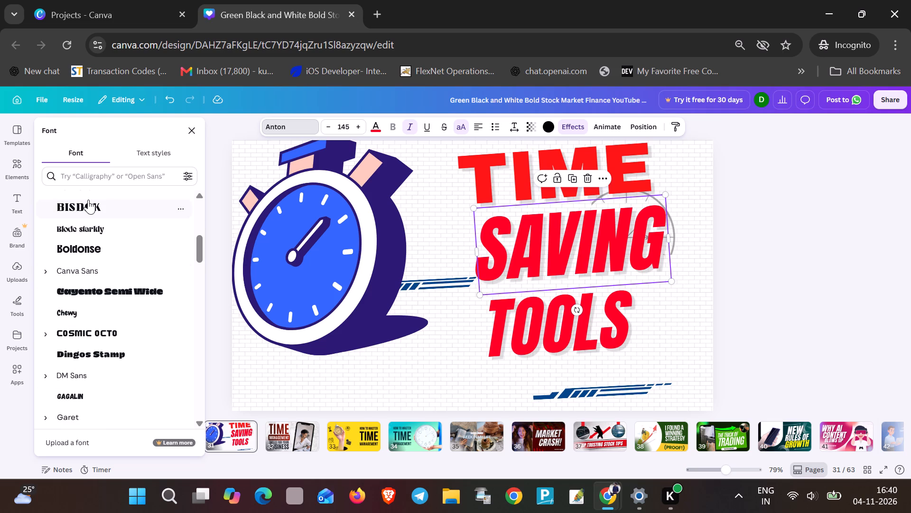
pyautogui.click(88, 199)
pyautogui.click(543, 268)
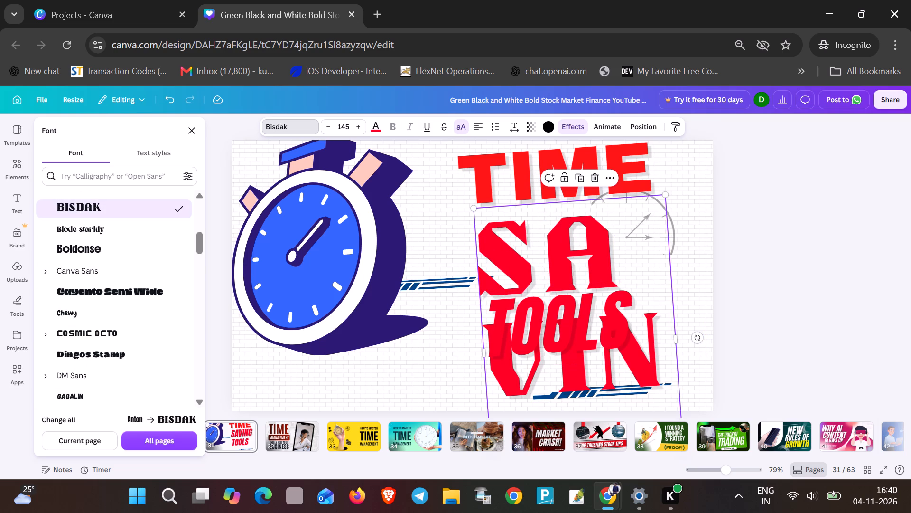
# Scale the "SAVING" text to about font size 87.6 so the whole word fits on one line.
pyautogui.tripleClick(334, 125)
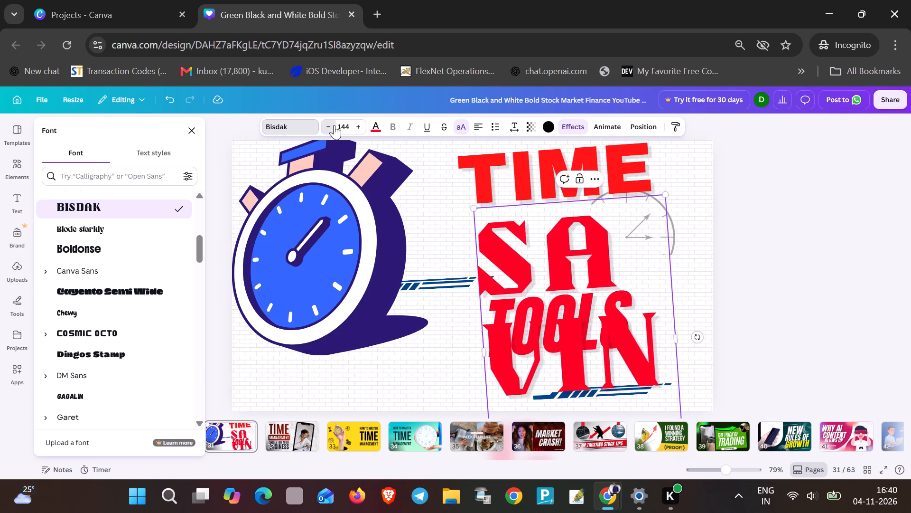
pyautogui.tripleClick(334, 125)
pyautogui.doubleClick(334, 125)
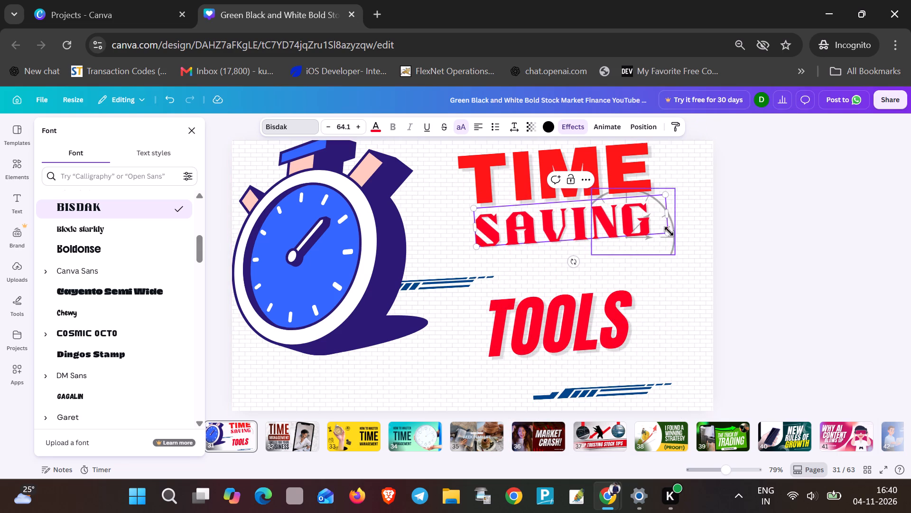
pyautogui.moveTo(668, 231); pyautogui.dragTo(714, 304)
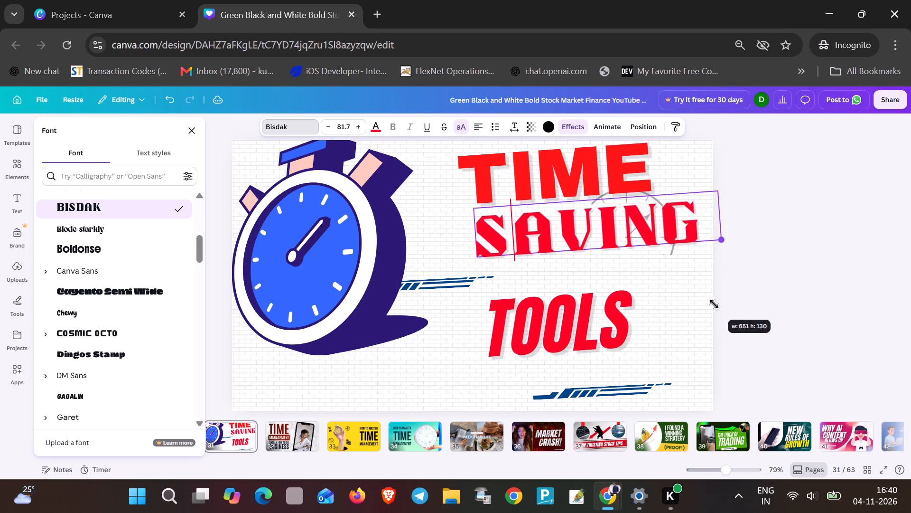
pyautogui.moveTo(714, 304); pyautogui.dragTo(727, 333)
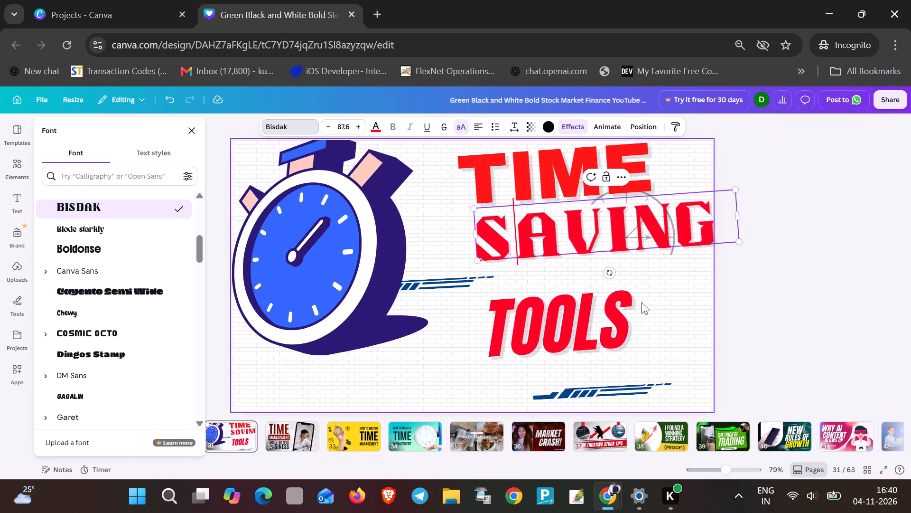
pyautogui.click(567, 262)
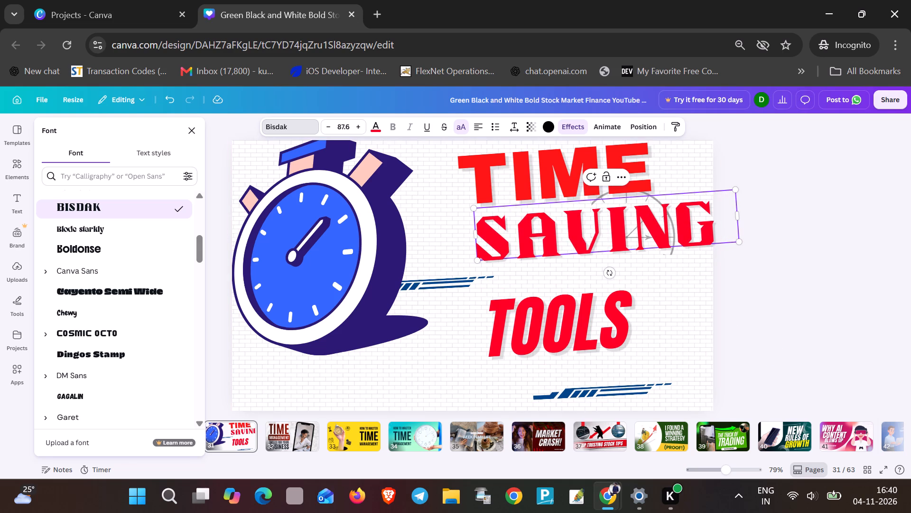
pyautogui.click(434, 236)
# Shift "SAVING" slightly left and down under "TIME", and bring "TOOLS" up and right close beneath it.
pyautogui.moveTo(607, 235); pyautogui.dragTo(602, 241)
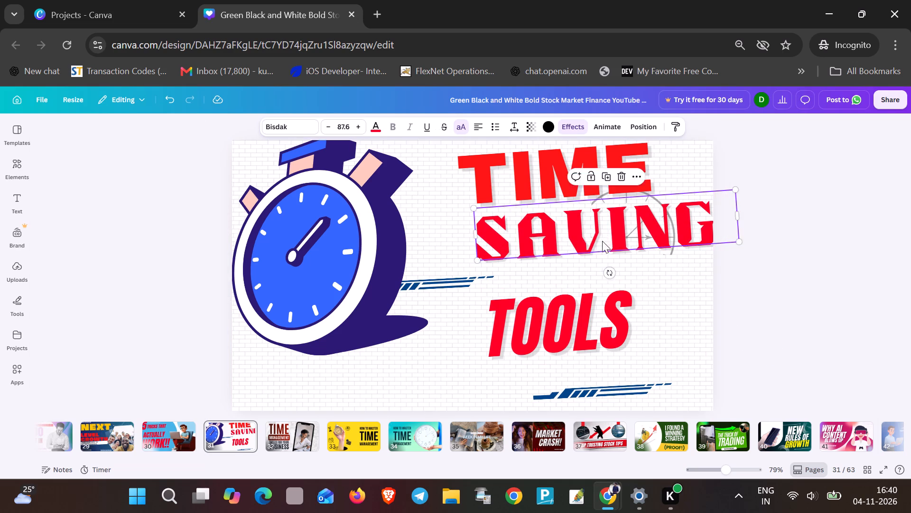
pyautogui.moveTo(602, 241); pyautogui.dragTo(594, 245)
pyautogui.moveTo(544, 319); pyautogui.dragTo(559, 299)
# Reduce the "TOOLS" text to font size 111 and nudge it slightly right and down beneath "SAVING".
pyautogui.tripleClick(559, 299)
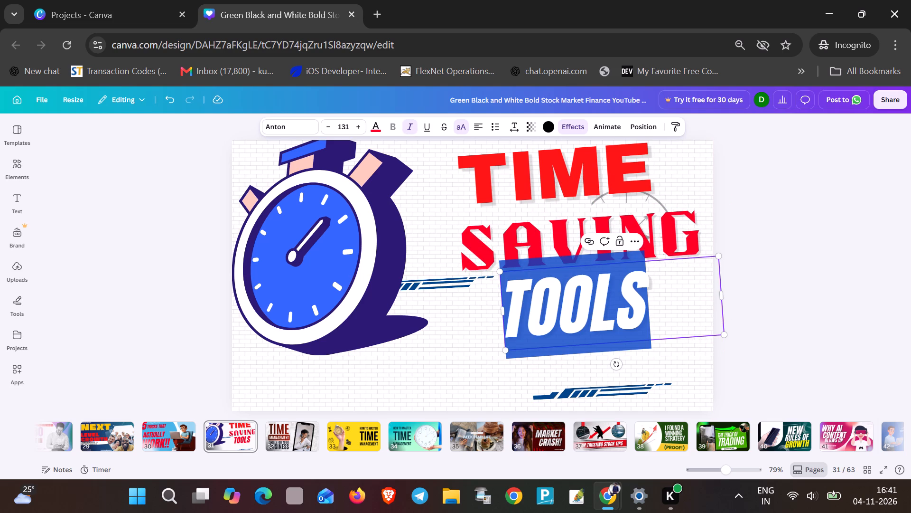
pyautogui.tripleClick(326, 122)
pyautogui.tripleClick(325, 122)
pyautogui.tripleClick(325, 122)
pyautogui.tripleClick(325, 122)
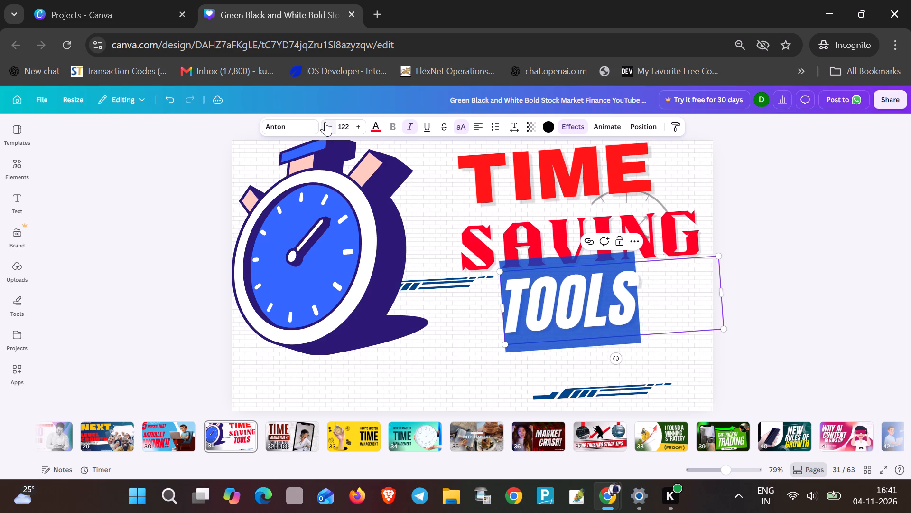
pyautogui.click(325, 122)
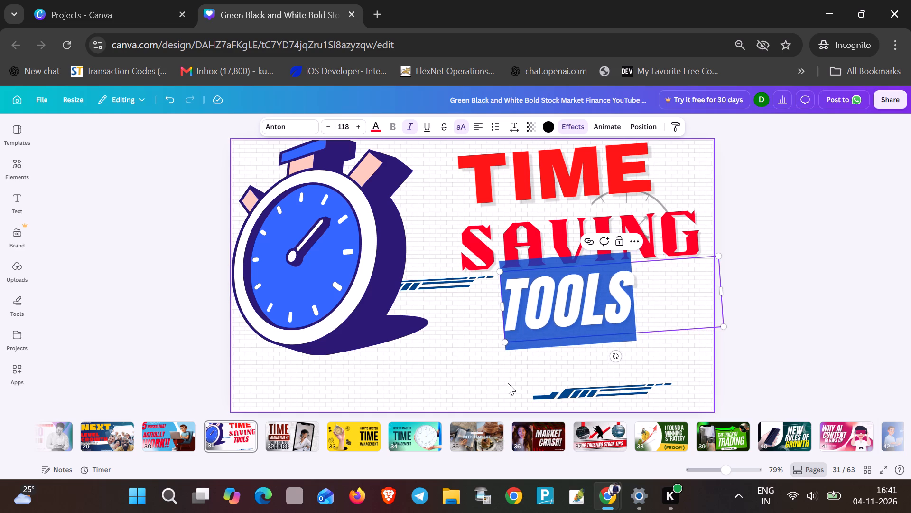
pyautogui.click(467, 387)
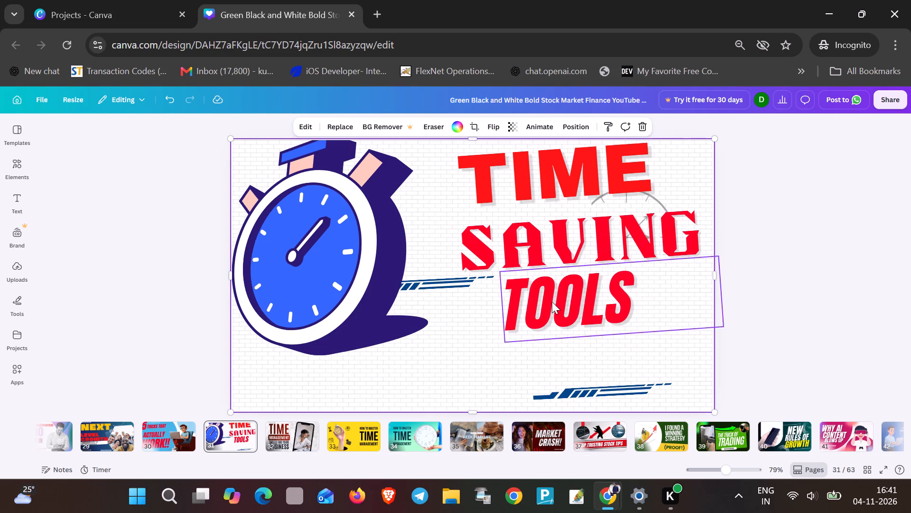
pyautogui.moveTo(552, 302); pyautogui.dragTo(560, 304)
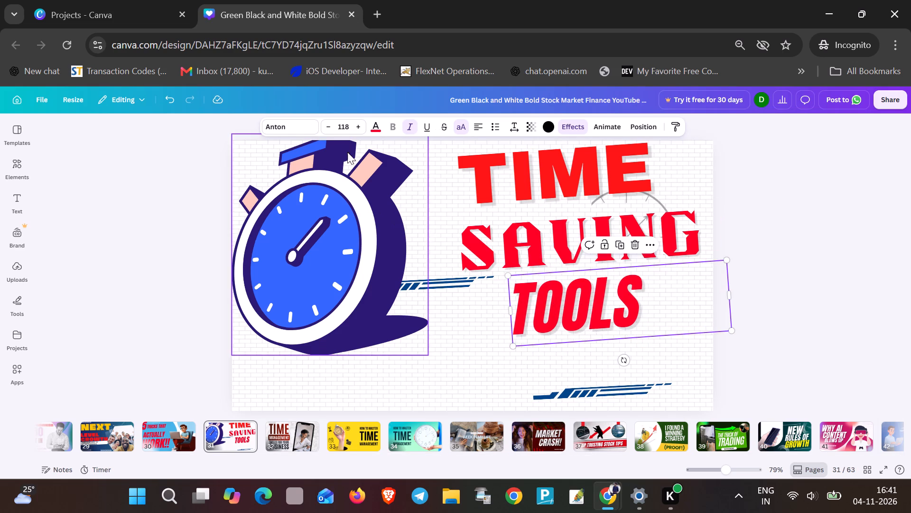
pyautogui.tripleClick(325, 122)
pyautogui.tripleClick(324, 122)
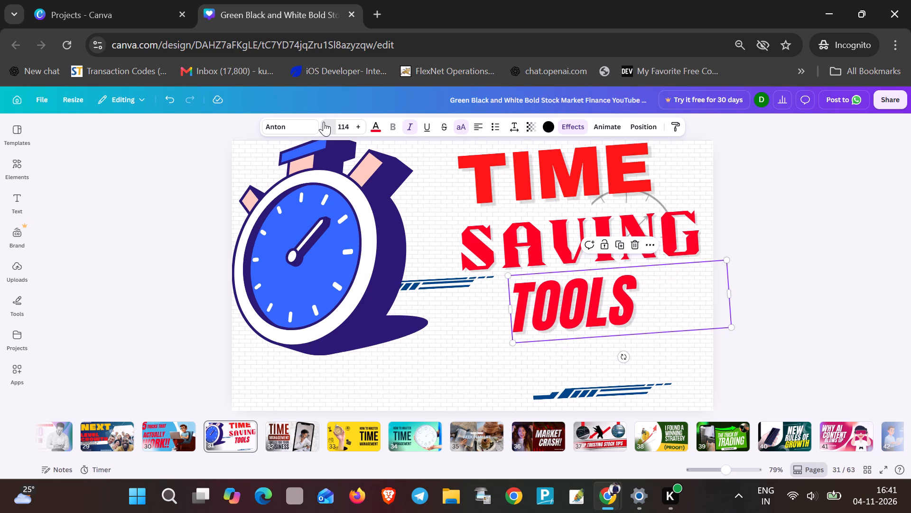
pyautogui.click(324, 122)
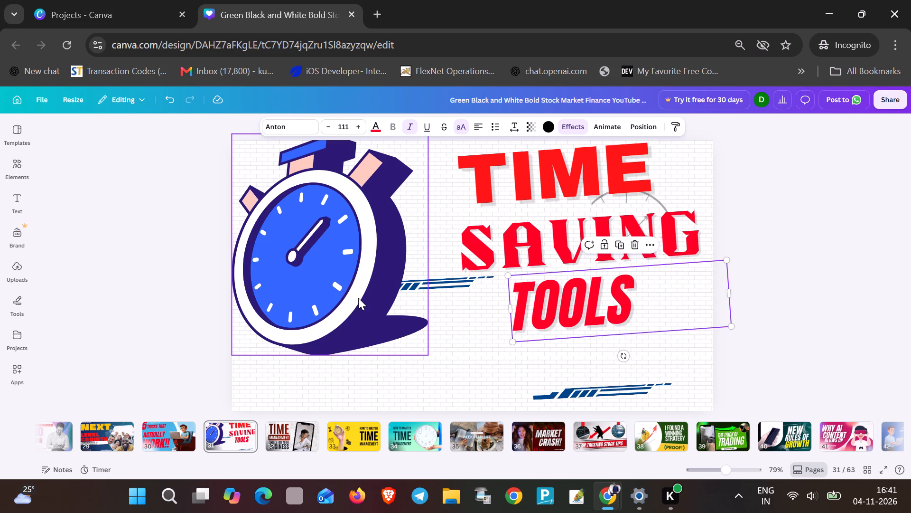
# Change the font of the "TOOLS" text to Diplomata SC.
pyautogui.doubleClick(565, 323)
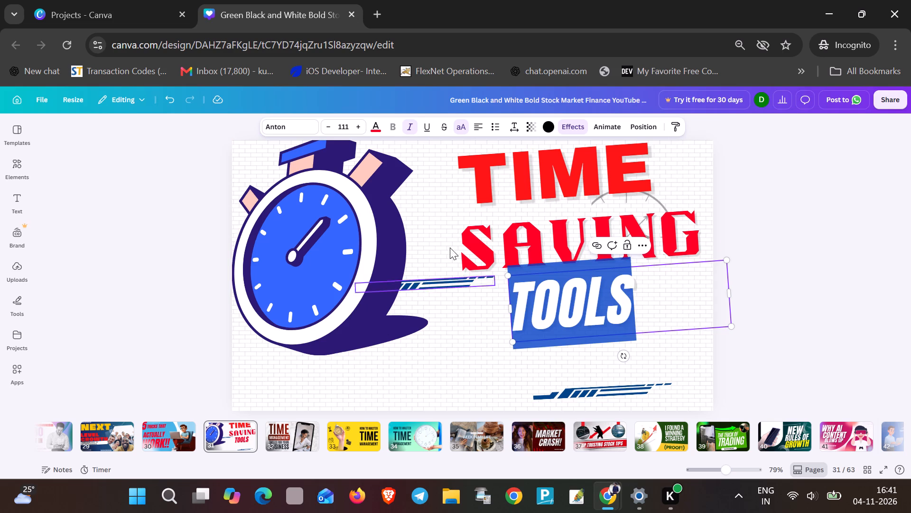
pyautogui.click(297, 125)
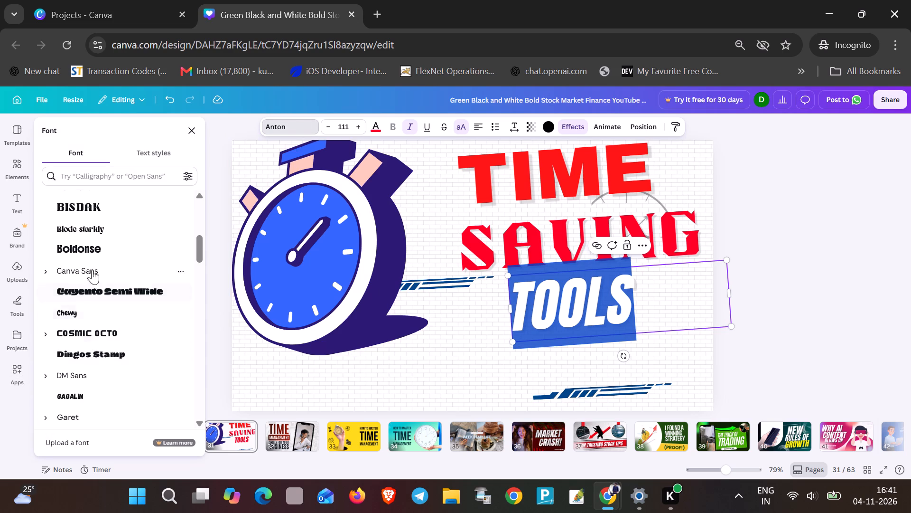
pyautogui.scroll(-3, 69, 333)
pyautogui.scroll(1, 72, 333)
pyautogui.scroll(-3, 72, 333)
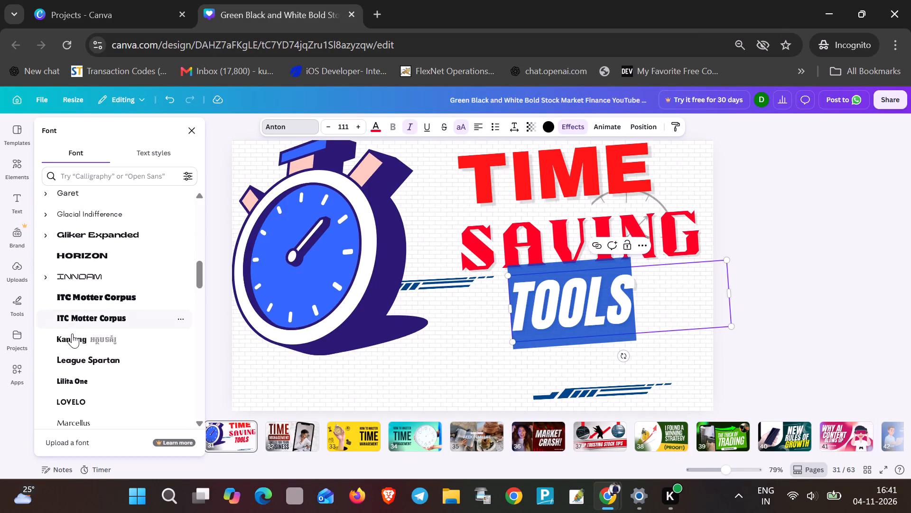
pyautogui.scroll(-7, 72, 333)
pyautogui.scroll(1, 72, 333)
pyautogui.scroll(-4, 72, 333)
pyautogui.scroll(2, 72, 333)
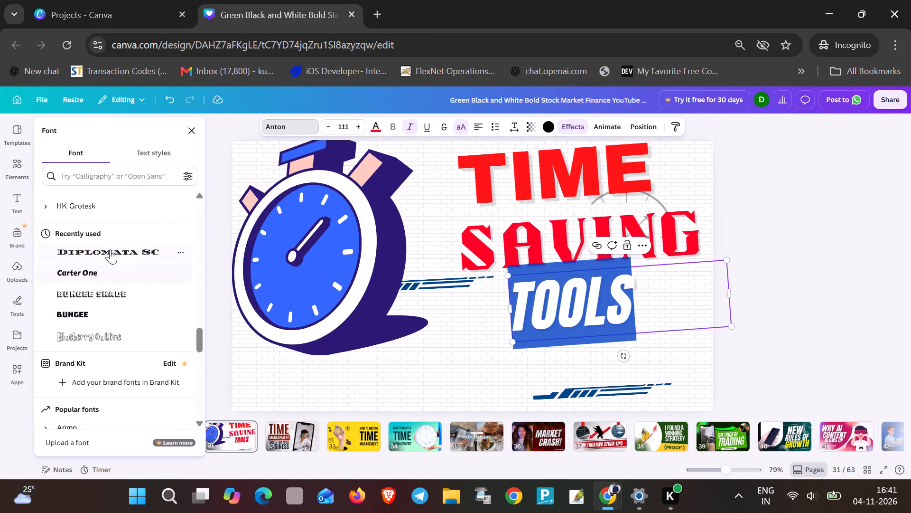
pyautogui.click(110, 248)
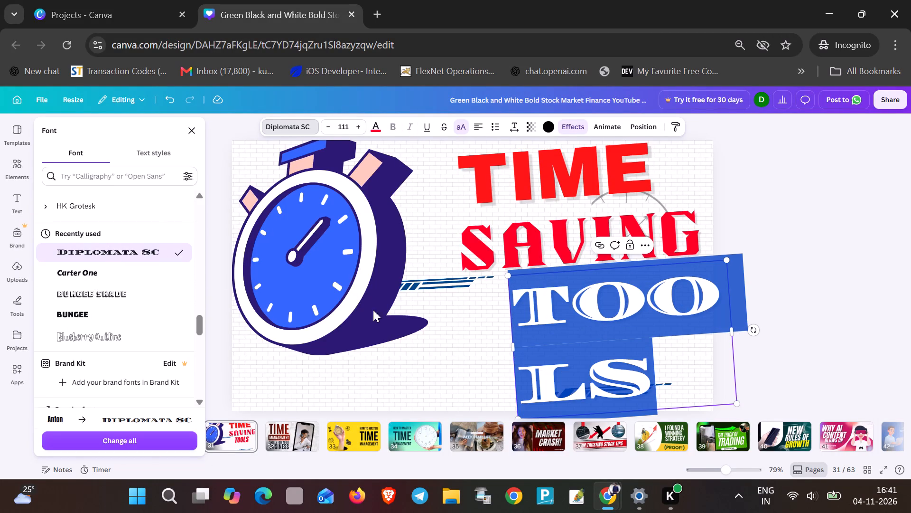
# Widen the "TOOLS" text box to about 1,006 so the whole word fits on one line.
pyautogui.click(647, 372)
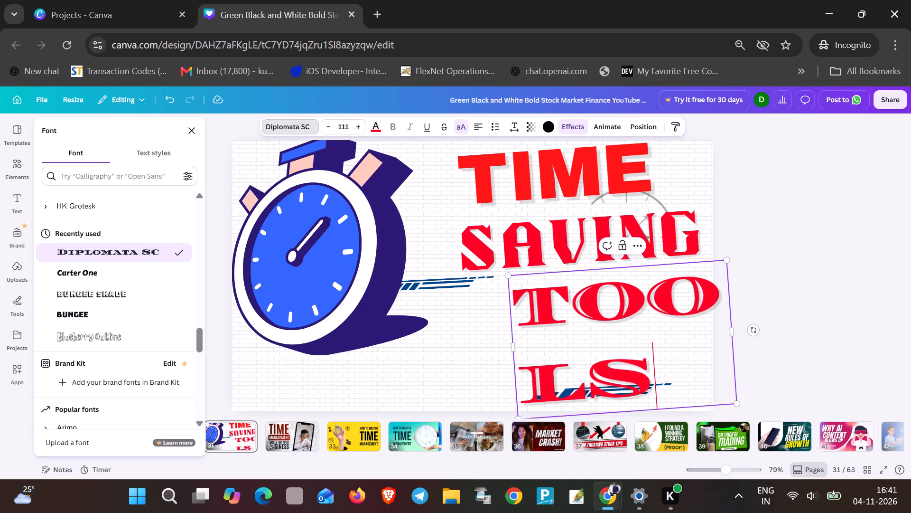
pyautogui.moveTo(512, 351); pyautogui.dragTo(486, 352)
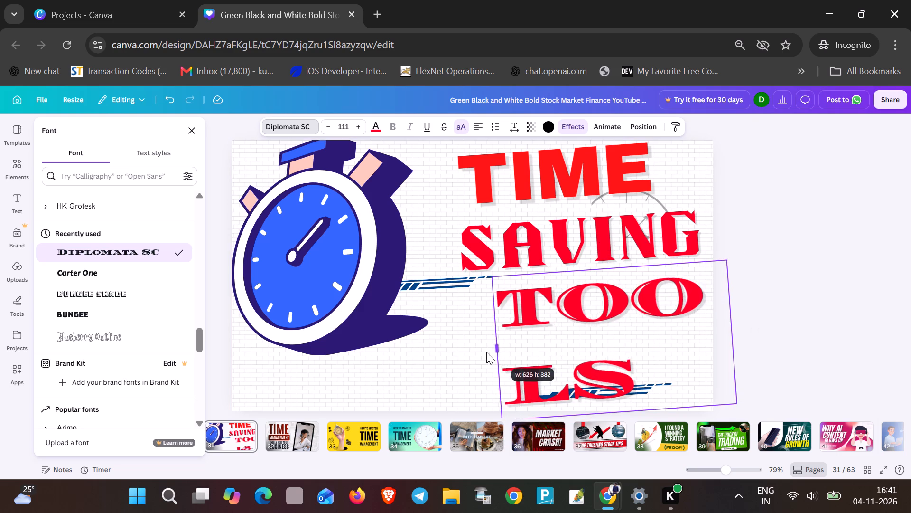
pyautogui.moveTo(486, 352); pyautogui.dragTo(354, 363)
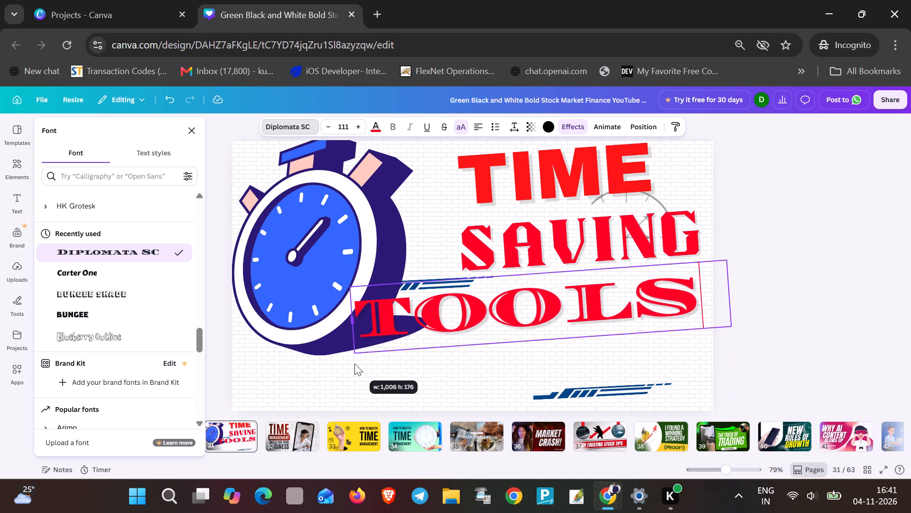
# Reduce the "TOOLS" text to font size 99.8 and move it right and slightly down, away from the stopwatch.
pyautogui.tripleClick(326, 123)
pyautogui.tripleClick(326, 123)
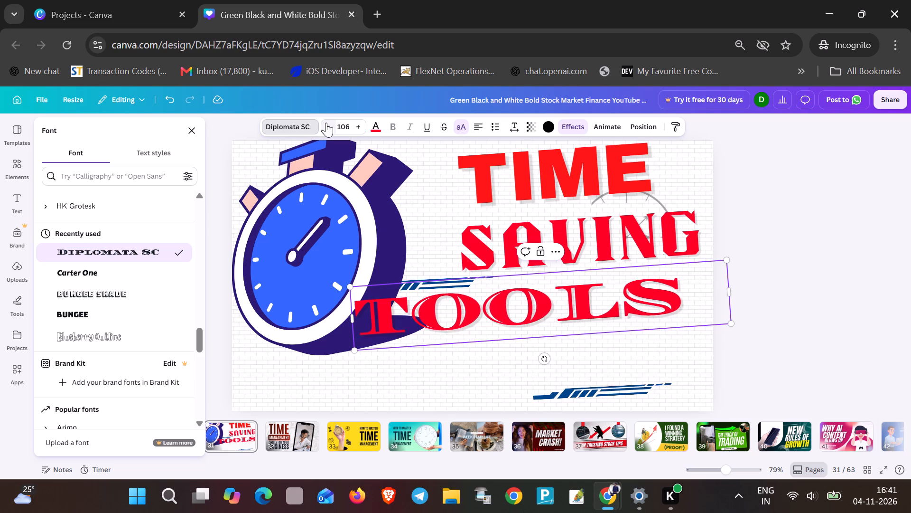
pyautogui.tripleClick(326, 123)
pyautogui.doubleClick(326, 123)
pyautogui.click(324, 391)
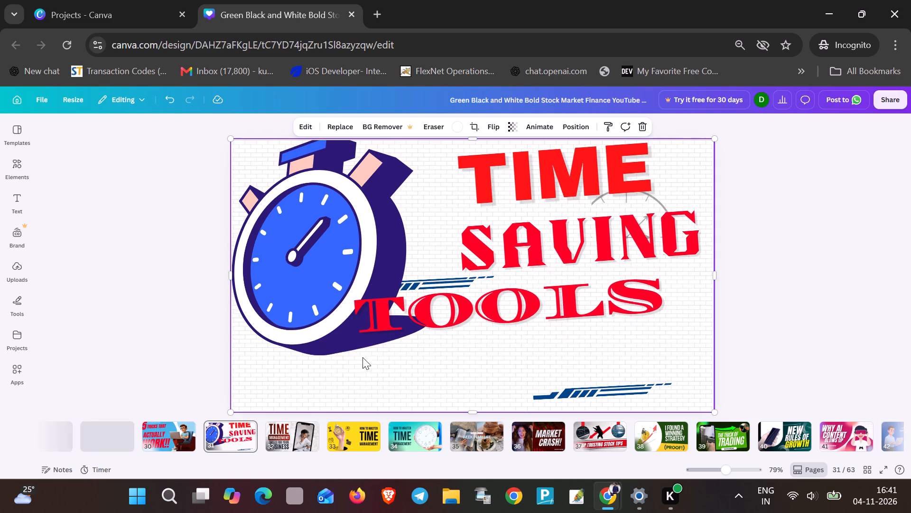
pyautogui.moveTo(383, 325); pyautogui.dragTo(436, 337)
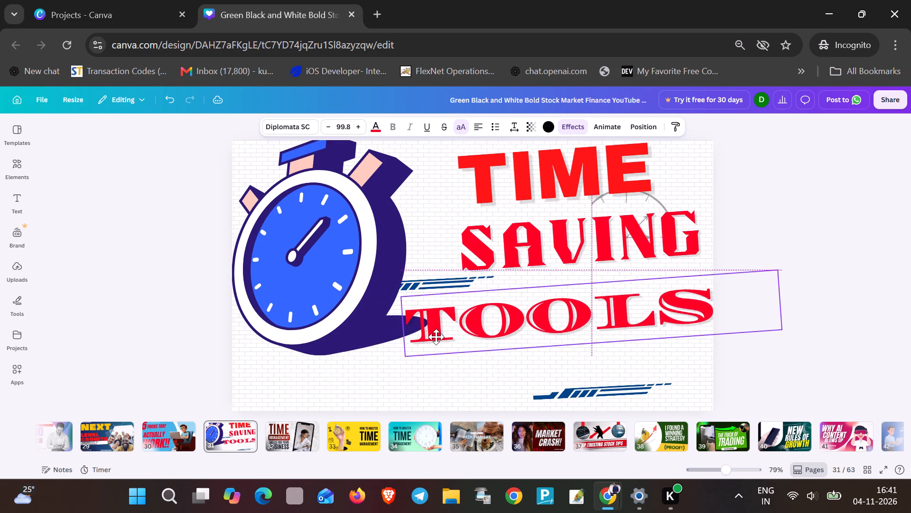
pyautogui.moveTo(436, 337); pyautogui.dragTo(437, 340)
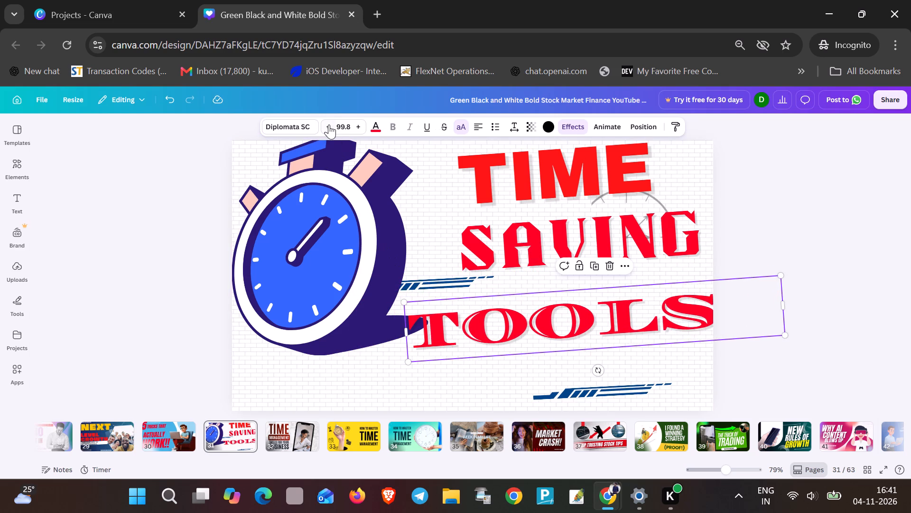
# Reduce the "TOOLS" text to font size 92.8 and shift it slightly right and up beneath "SAVING".
pyautogui.tripleClick(329, 124)
pyautogui.tripleClick(329, 124)
pyautogui.click(329, 124)
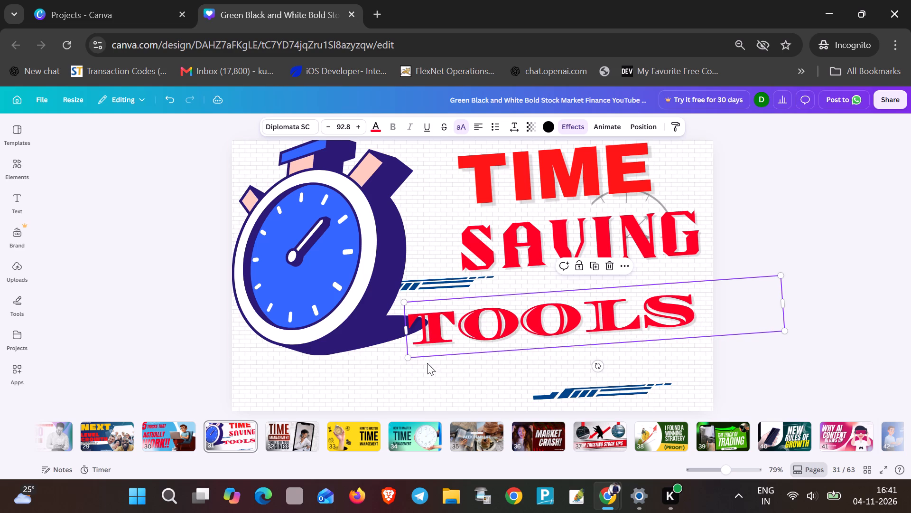
pyautogui.click(429, 396)
pyautogui.moveTo(466, 324); pyautogui.dragTo(486, 317)
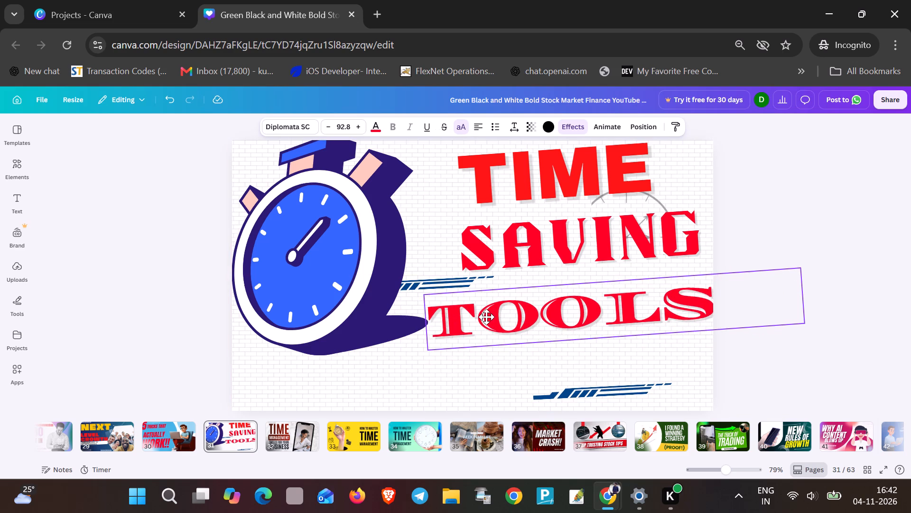
pyautogui.moveTo(486, 317); pyautogui.dragTo(484, 315)
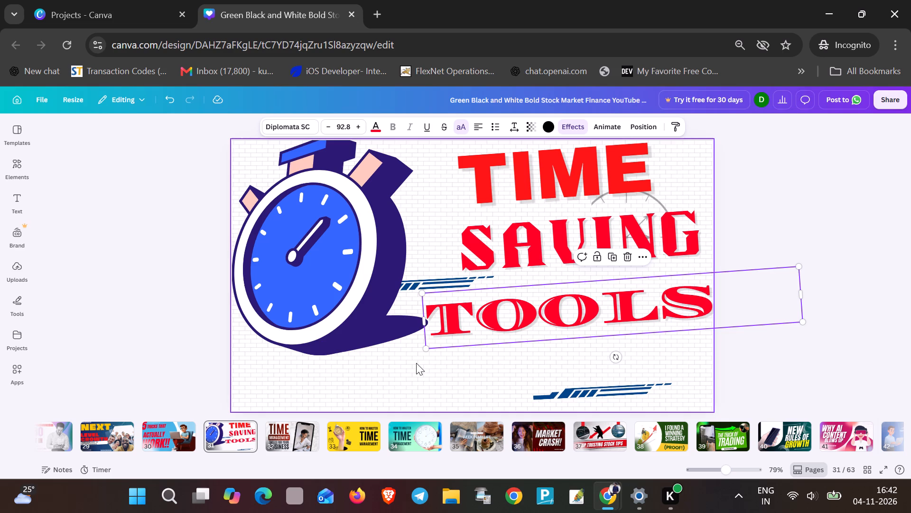
pyautogui.click(497, 332)
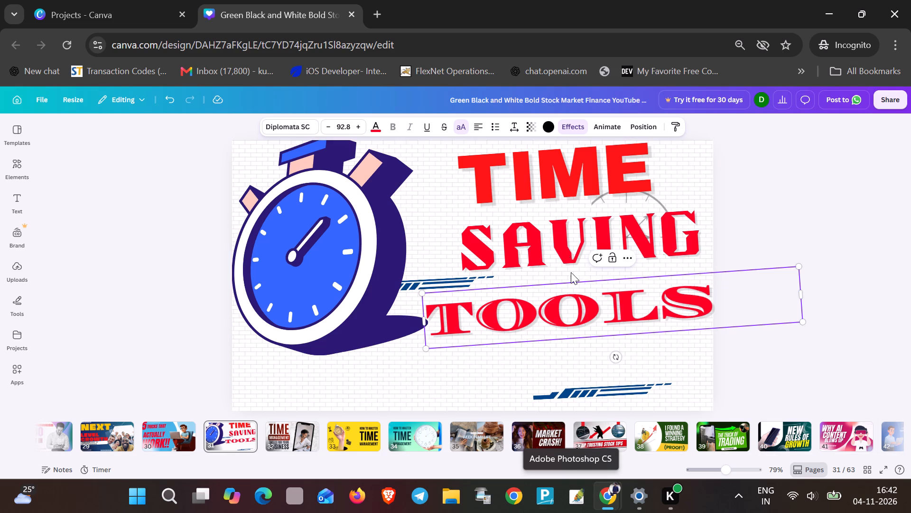
pyautogui.click(559, 240)
pyautogui.click(576, 315)
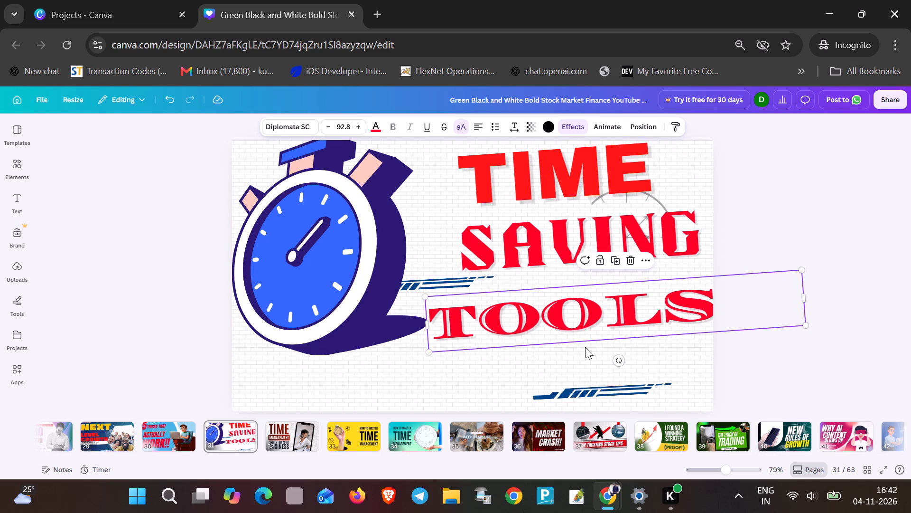
# Move the lower blue stripe graphic up close beneath "TOOLS".
pyautogui.moveTo(587, 393); pyautogui.dragTo(585, 359)
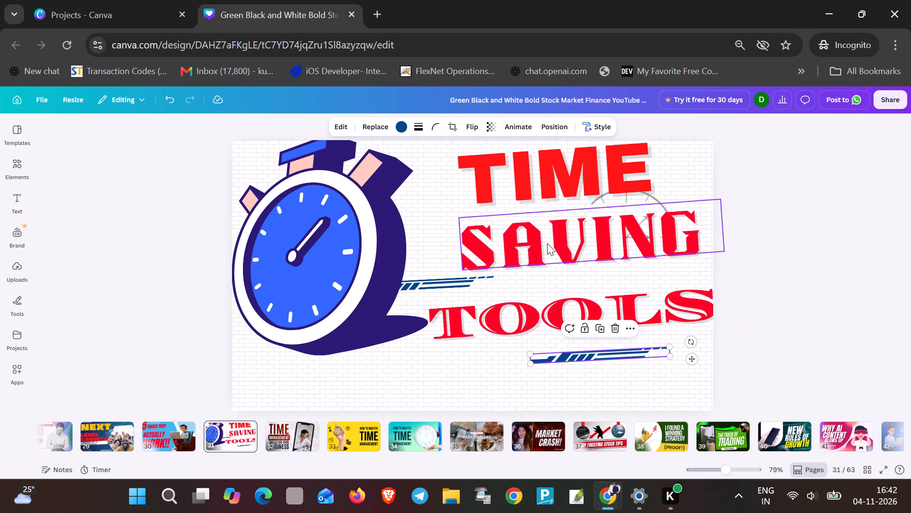
# Nudge "SAVING" slightly up and left, and raise "TOOLS" to sit between it and the lower blue stripe.
pyautogui.moveTo(547, 243); pyautogui.dragTo(547, 249)
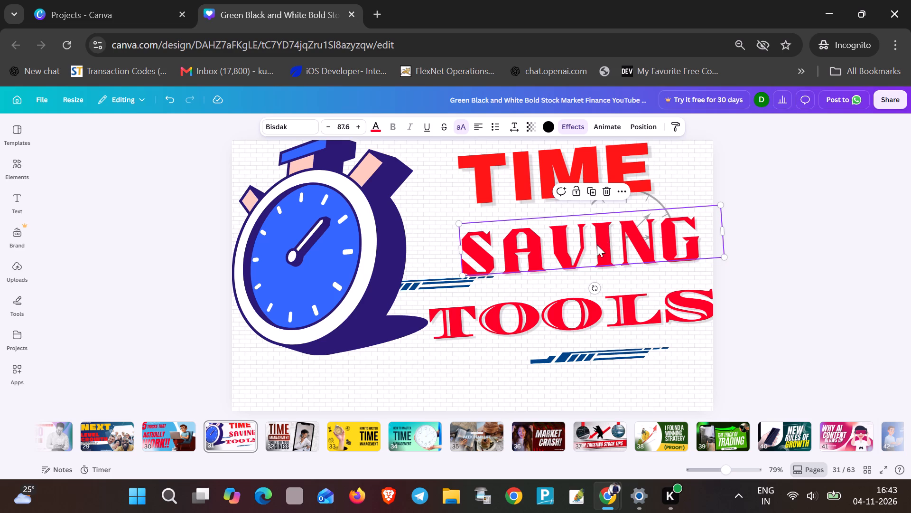
pyautogui.moveTo(596, 245); pyautogui.dragTo(593, 235)
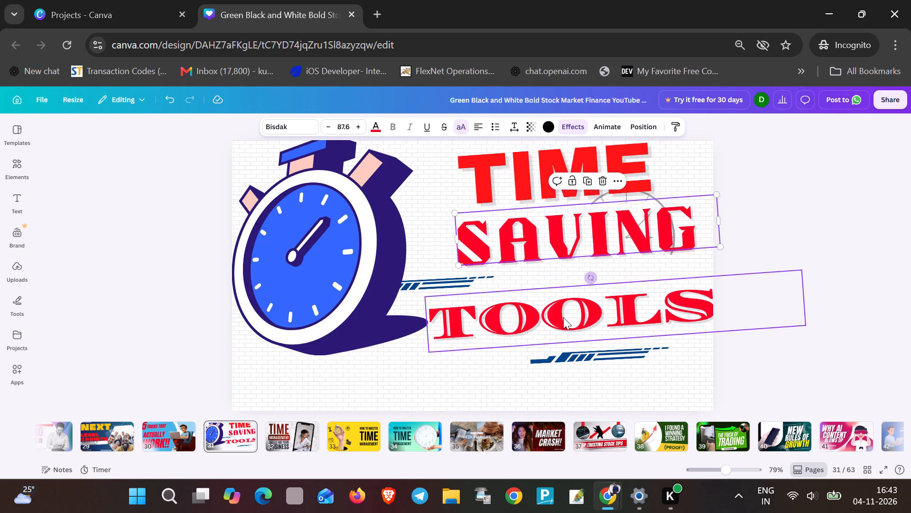
pyautogui.click(476, 379)
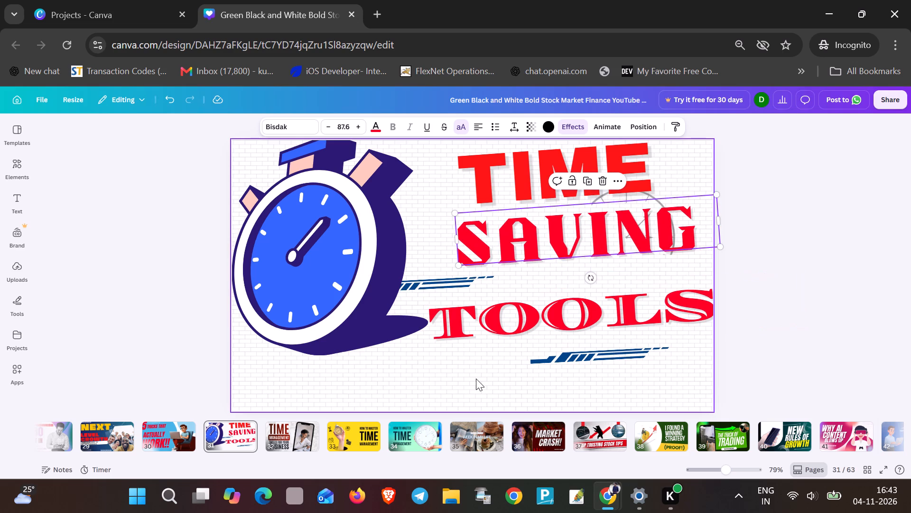
pyautogui.moveTo(490, 329); pyautogui.dragTo(498, 317)
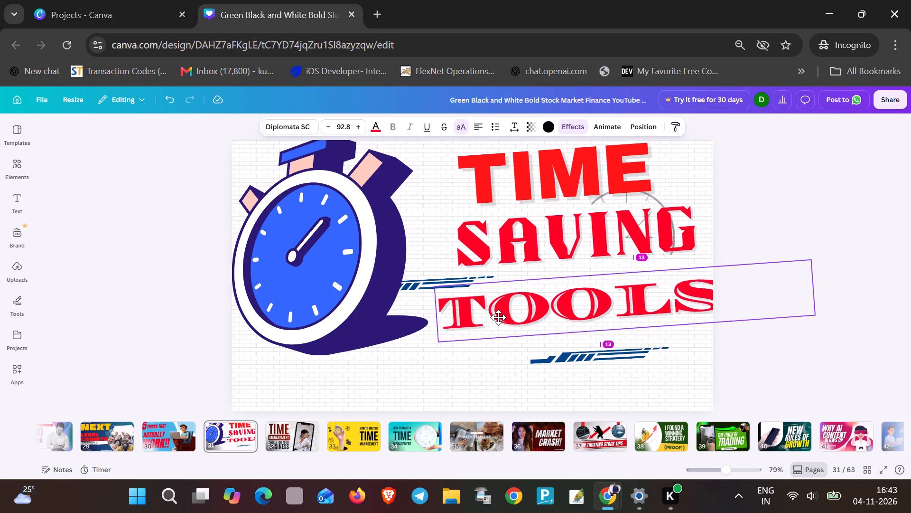
pyautogui.moveTo(498, 317); pyautogui.dragTo(489, 319)
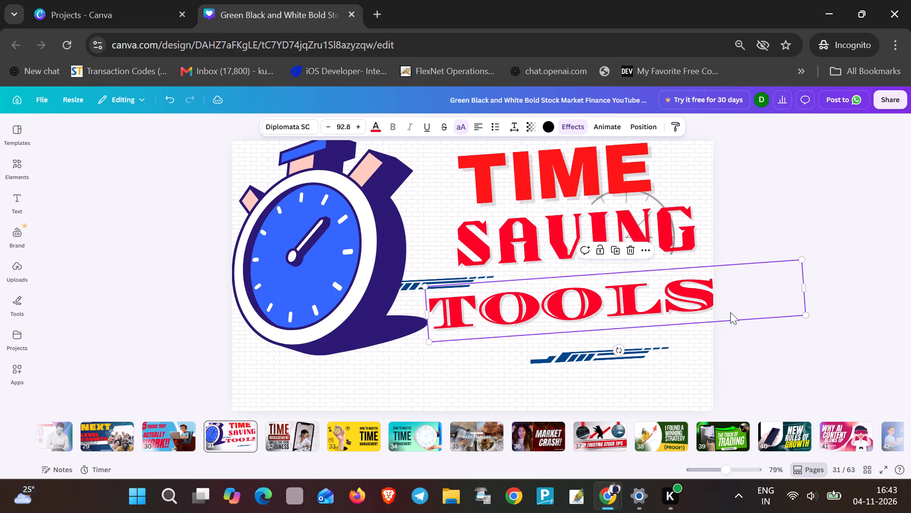
# Scale the "TOOLS" text down to about font size 81.5 and shift it slightly right beneath "SAVING".
pyautogui.moveTo(808, 313); pyautogui.dragTo(766, 307)
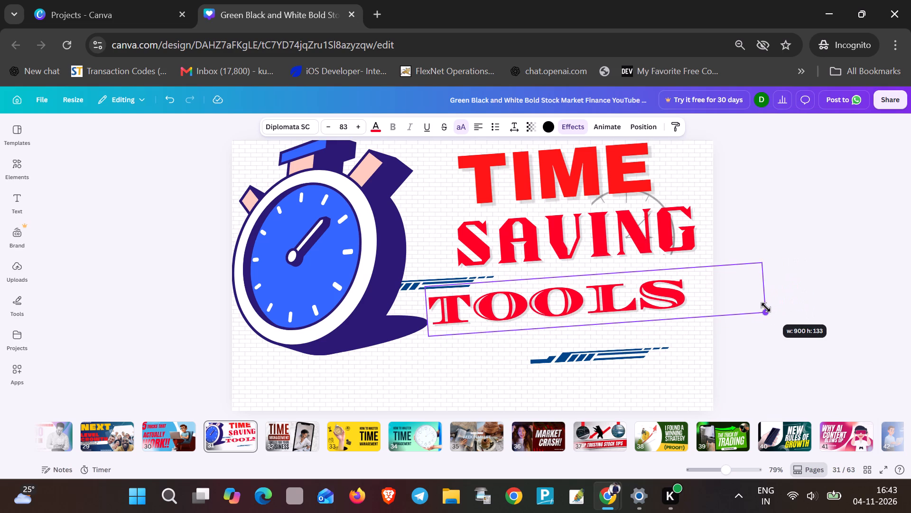
pyautogui.moveTo(766, 307); pyautogui.dragTo(762, 307)
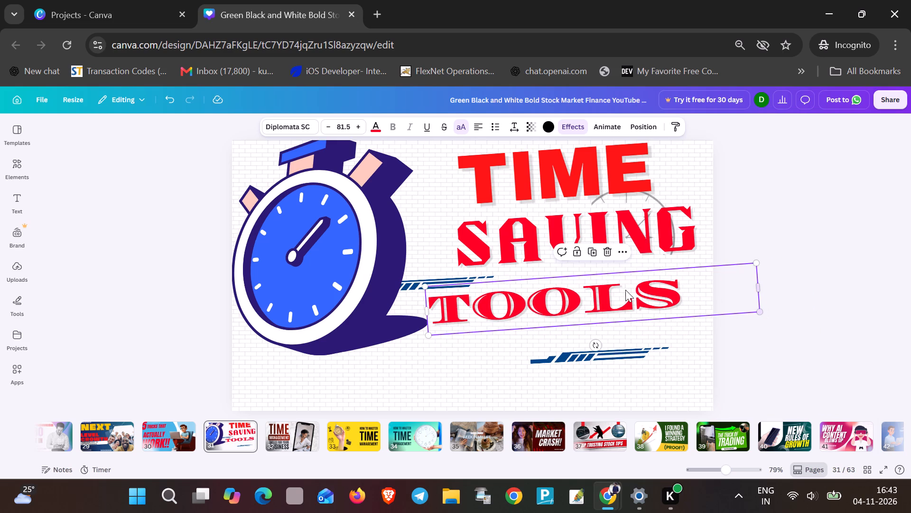
pyautogui.moveTo(625, 290); pyautogui.dragTo(641, 291)
# On page 32, scale down the "TIME" text and move it to the upper-left corner of the thumbnail.
pyautogui.click(279, 438)
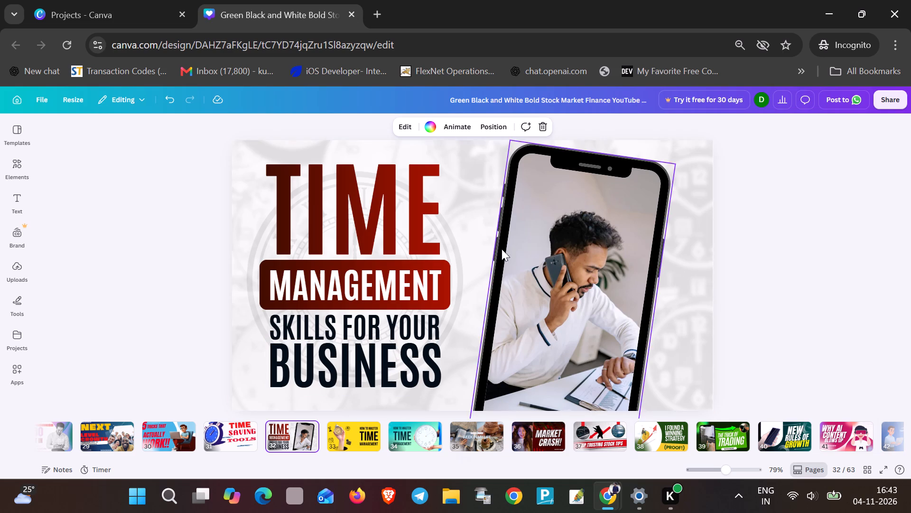
pyautogui.click(367, 246)
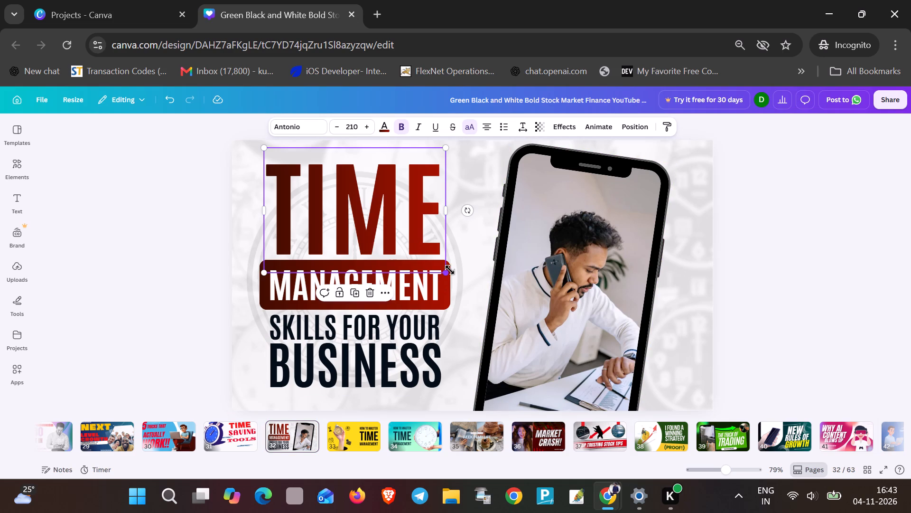
pyautogui.moveTo(443, 271); pyautogui.dragTo(417, 230)
pyautogui.click(371, 206)
pyautogui.click(474, 195)
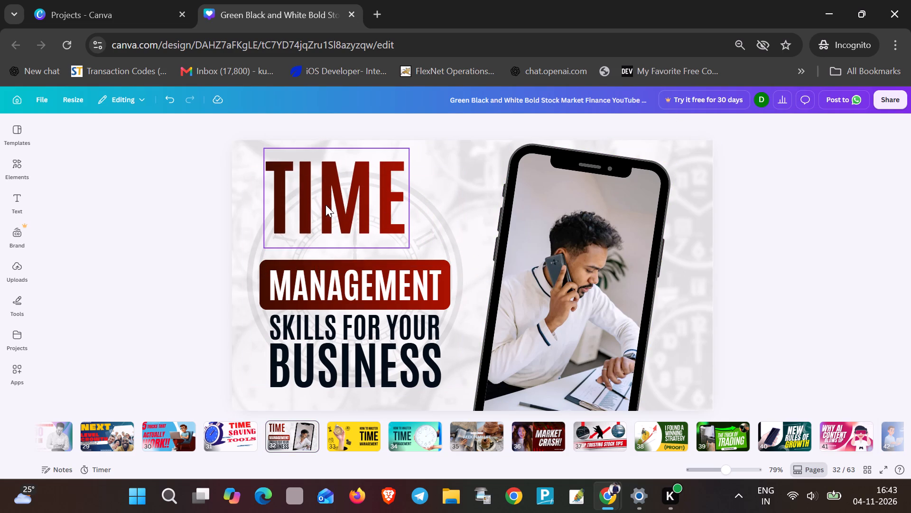
pyautogui.moveTo(324, 205); pyautogui.dragTo(298, 197)
# Shift the "MANAGEMENT" text slightly left and move its red rounded bar up and left directly beneath "TIME".
pyautogui.moveTo(379, 266); pyautogui.dragTo(361, 267)
pyautogui.moveTo(436, 286); pyautogui.dragTo(397, 282)
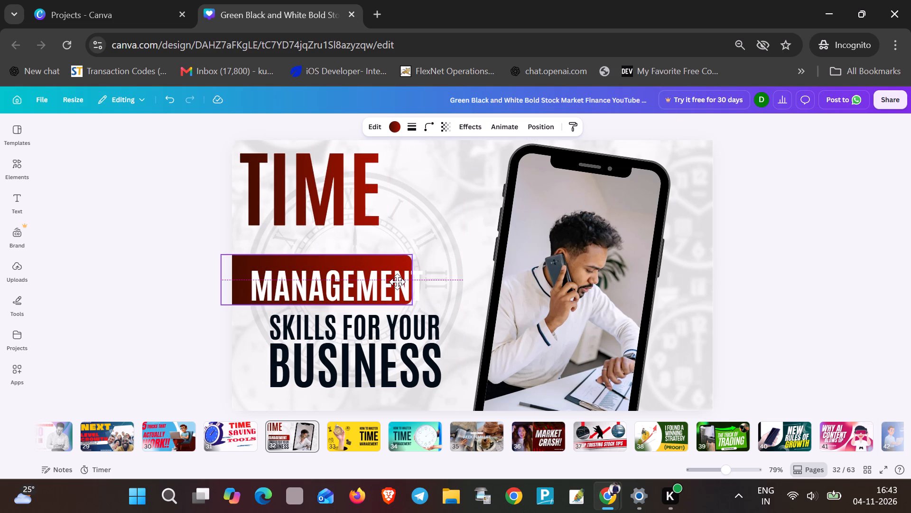
pyautogui.moveTo(397, 282); pyautogui.dragTo(409, 275)
pyautogui.moveTo(385, 281); pyautogui.dragTo(382, 285)
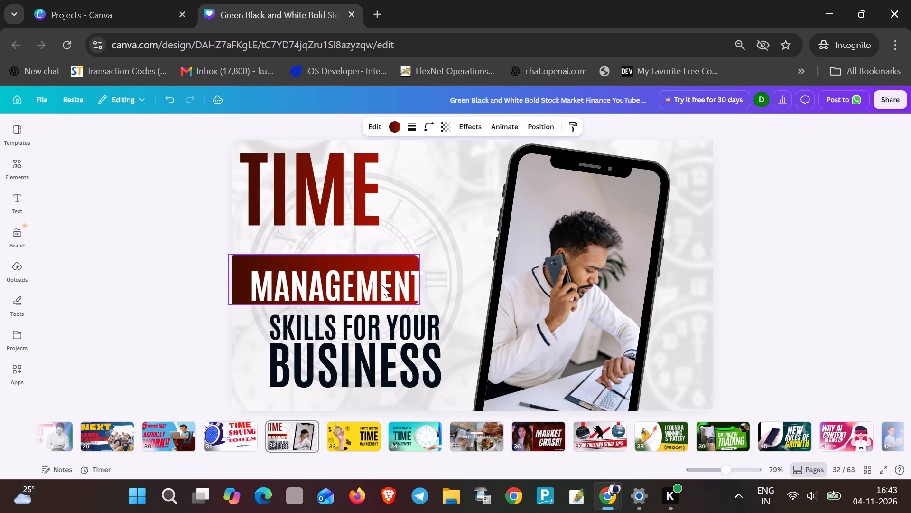
pyautogui.moveTo(362, 286); pyautogui.dragTo(350, 268)
pyautogui.moveTo(355, 286); pyautogui.dragTo(350, 268, button='right')
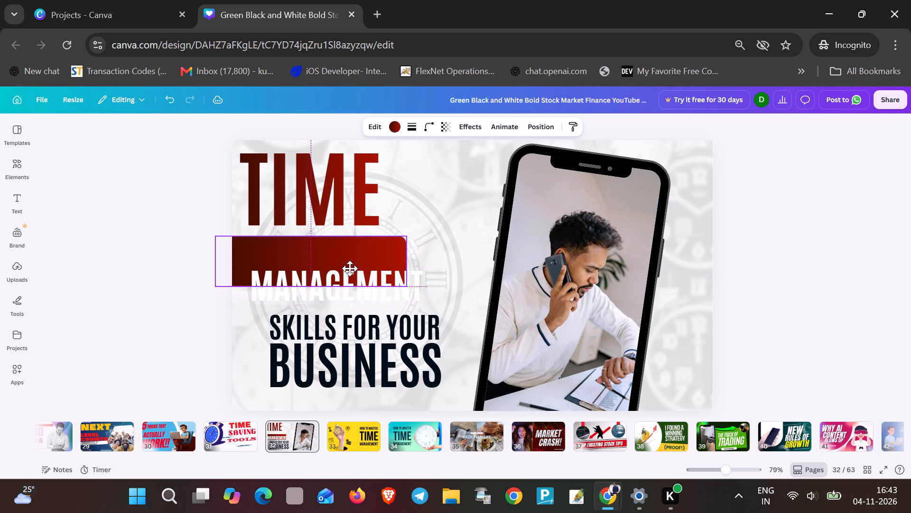
pyautogui.moveTo(350, 268); pyautogui.dragTo(368, 264)
pyautogui.moveTo(350, 268); pyautogui.dragTo(368, 264, button='right')
pyautogui.click(360, 262)
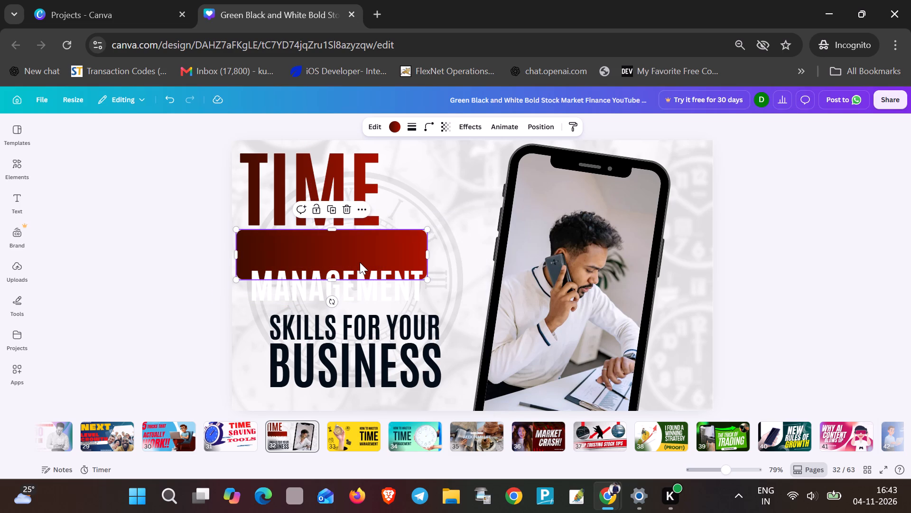
# Shift the faint clock graphic slightly up and left, and centre the "MANAGEMENT" text on the red bar.
pyautogui.click(360, 270)
pyautogui.click(360, 274)
pyautogui.click(360, 274)
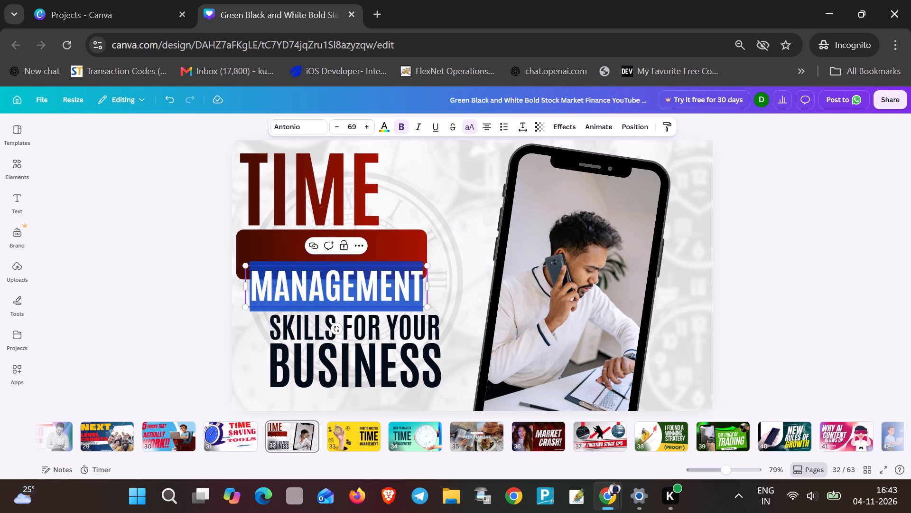
pyautogui.click(437, 285)
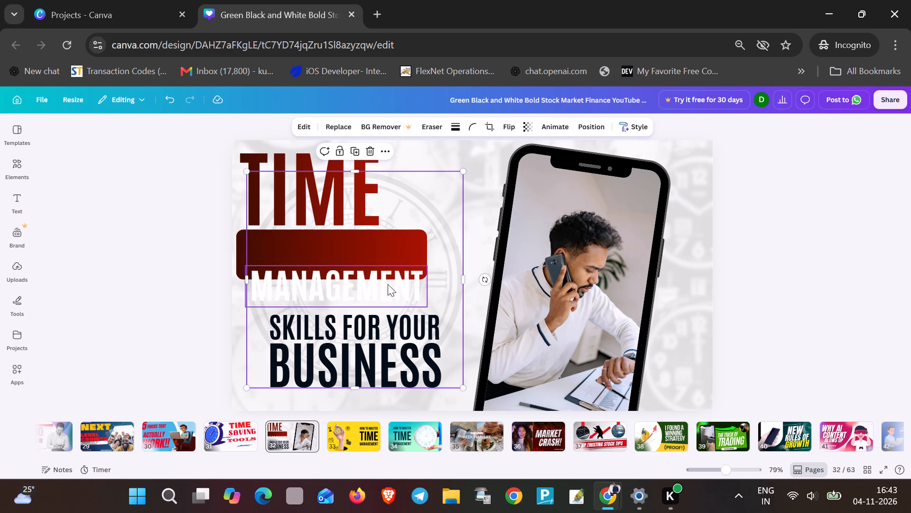
pyautogui.moveTo(388, 284); pyautogui.dragTo(376, 271)
pyautogui.moveTo(350, 276); pyautogui.dragTo(344, 263)
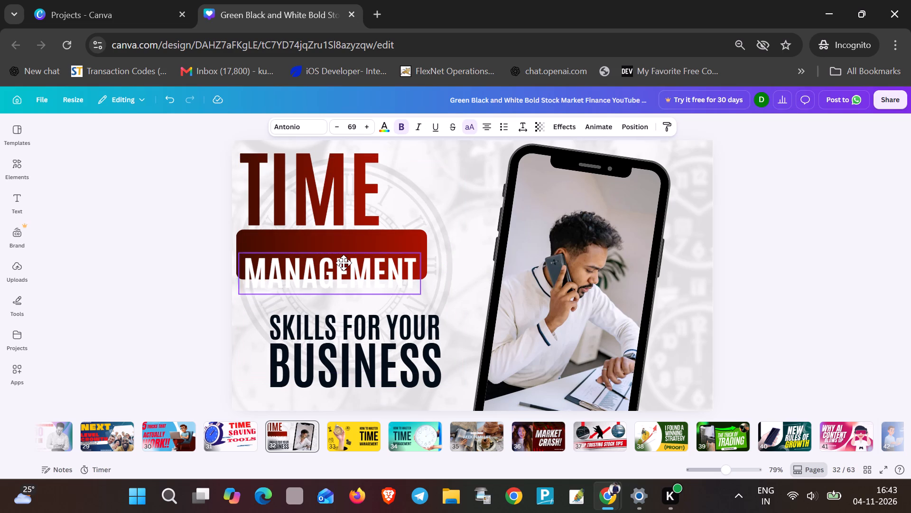
pyautogui.moveTo(344, 263); pyautogui.dragTo(341, 249)
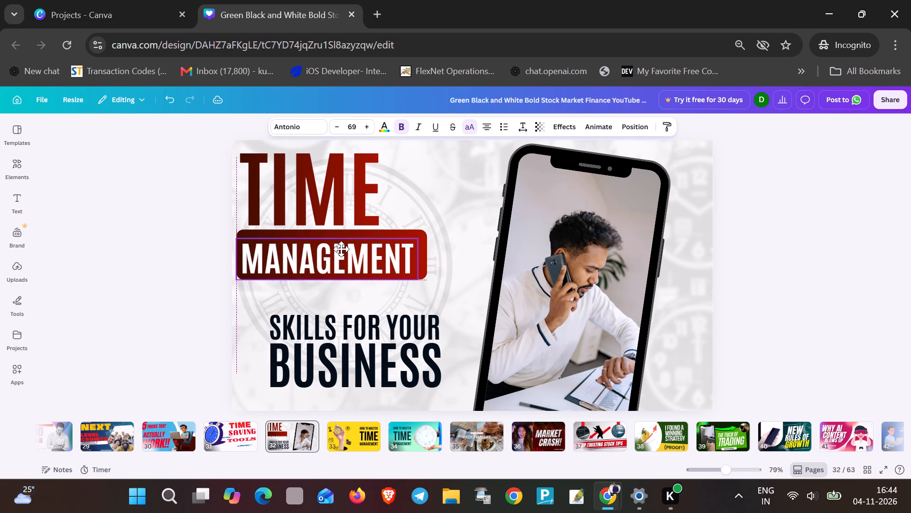
pyautogui.moveTo(341, 249); pyautogui.dragTo(344, 246)
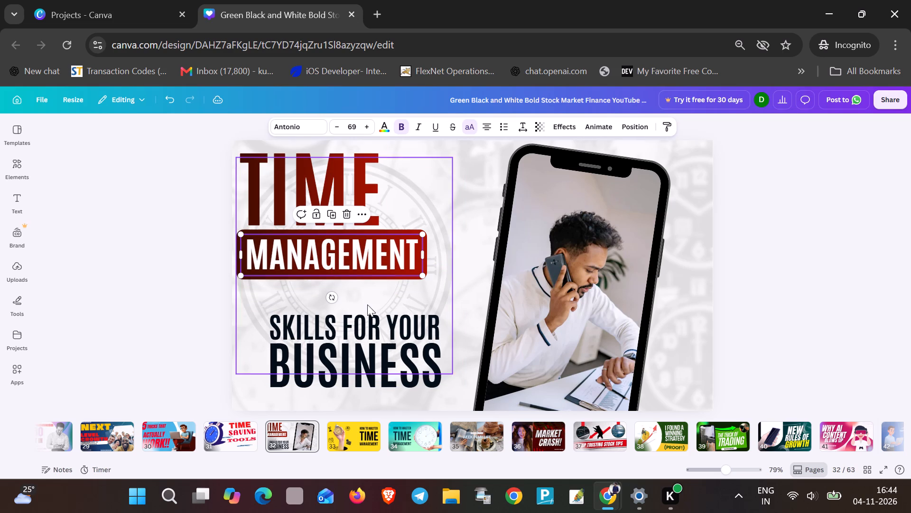
# Move "SKILLS FOR YOUR" and "BUSINESS" up and left, stacked closely beneath the red "MANAGEMENT" bar.
pyautogui.moveTo(367, 320); pyautogui.dragTo(344, 301)
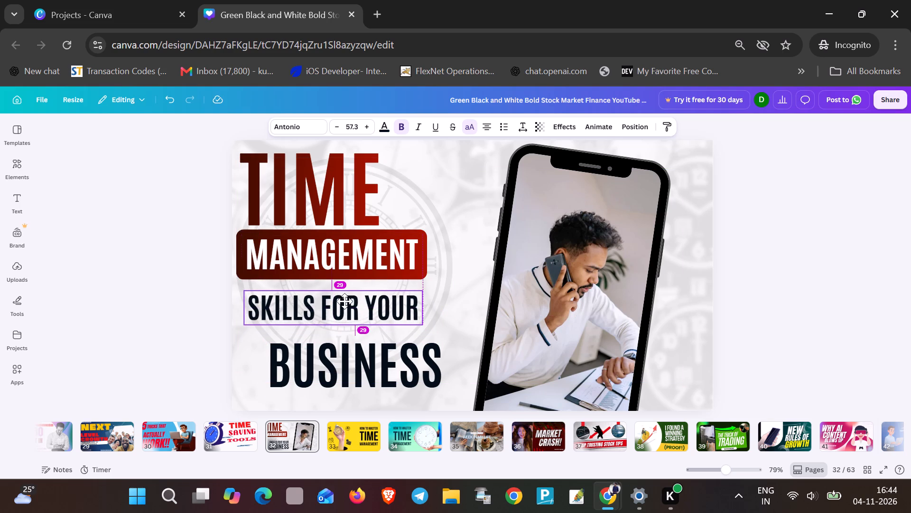
pyautogui.moveTo(344, 301); pyautogui.dragTo(342, 299)
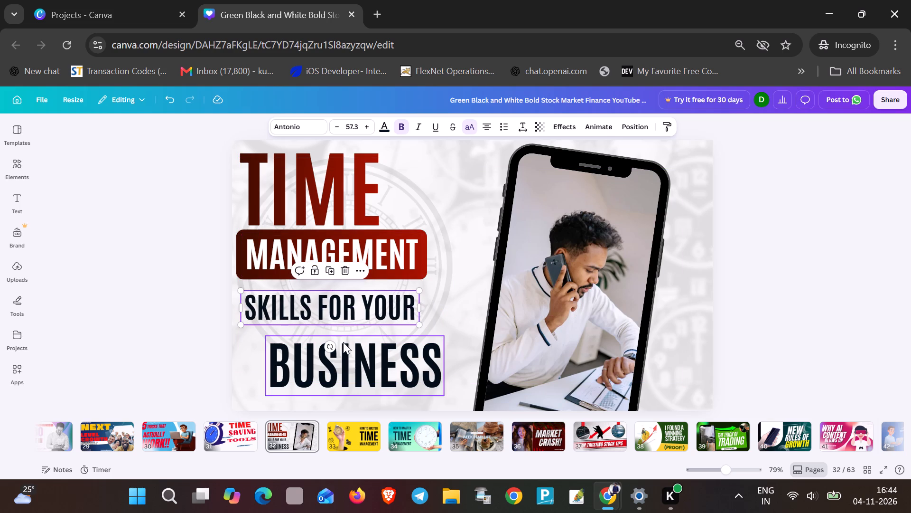
pyautogui.moveTo(345, 351); pyautogui.dragTo(323, 339)
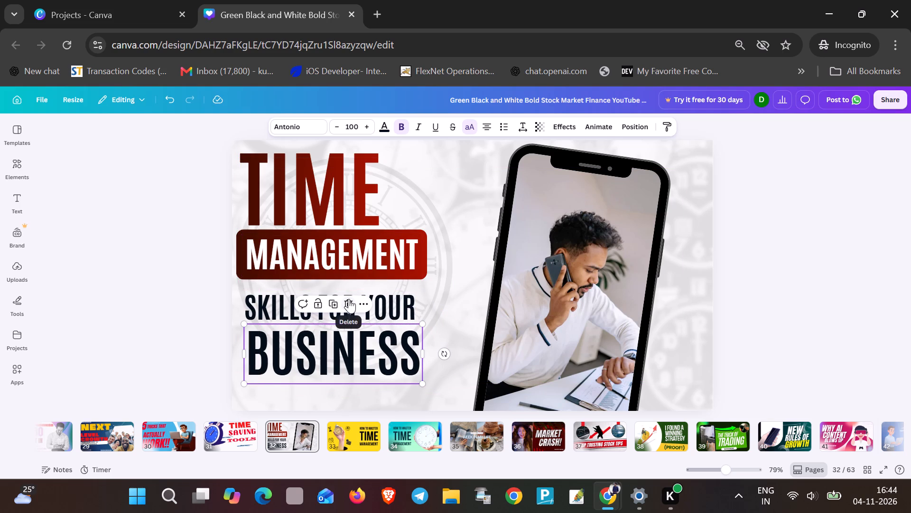
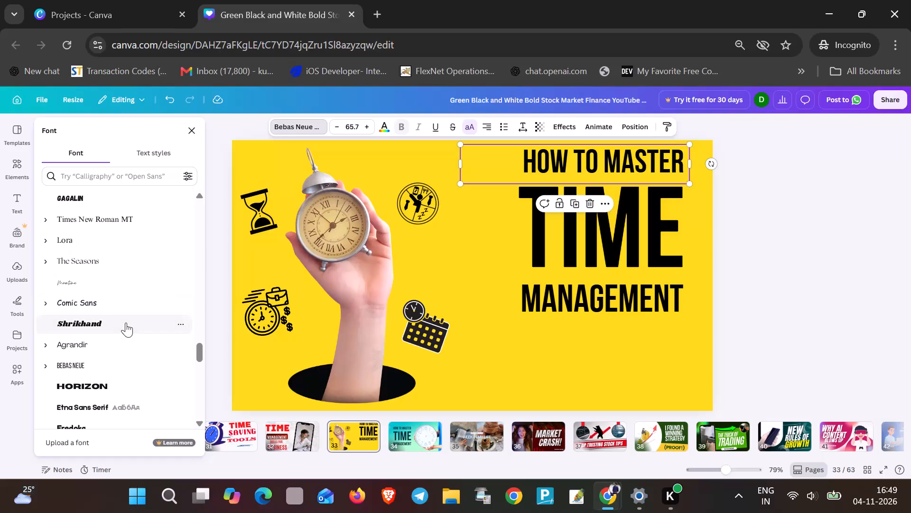
# Change the font of the "HOW TO MASTER" text on page 33 to Horizon.
pyautogui.scroll(-1, 126, 323)
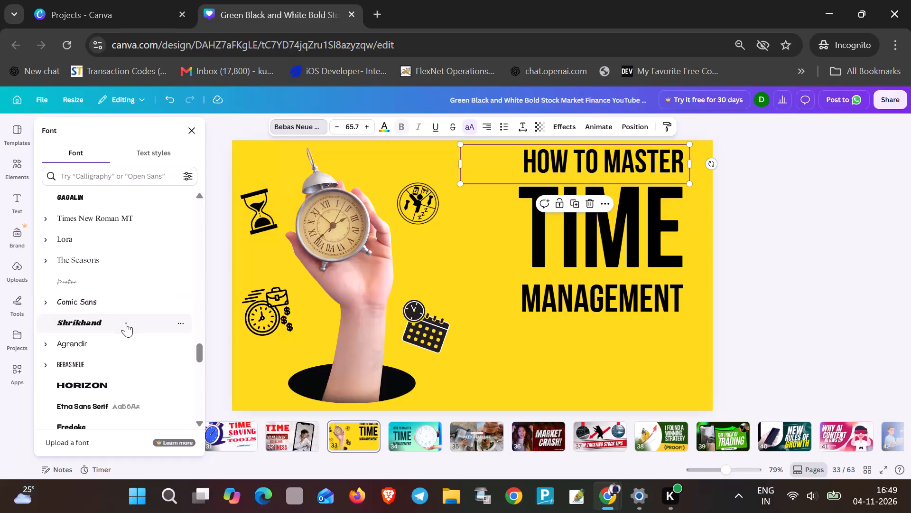
pyautogui.click(124, 323)
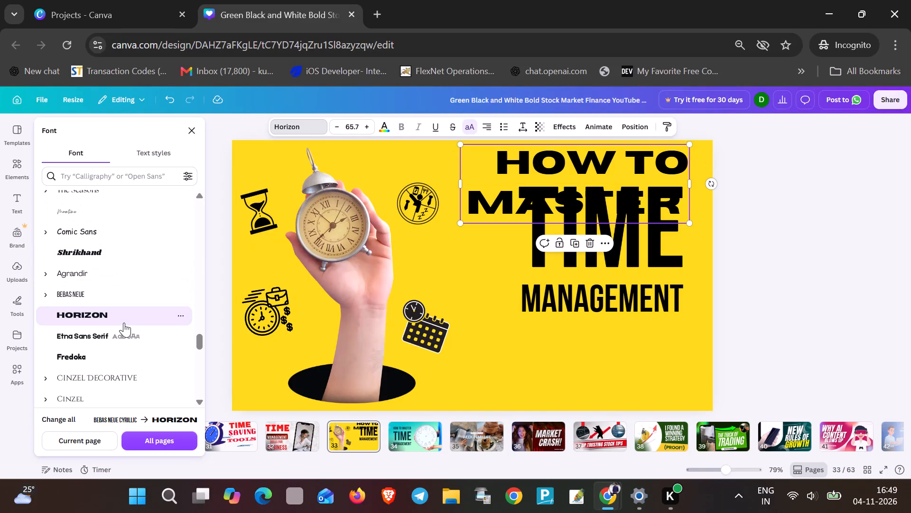
# Move the "MANAGEMENT" text straight down, leaving a wide gap beneath "TIME".
pyautogui.click(589, 315)
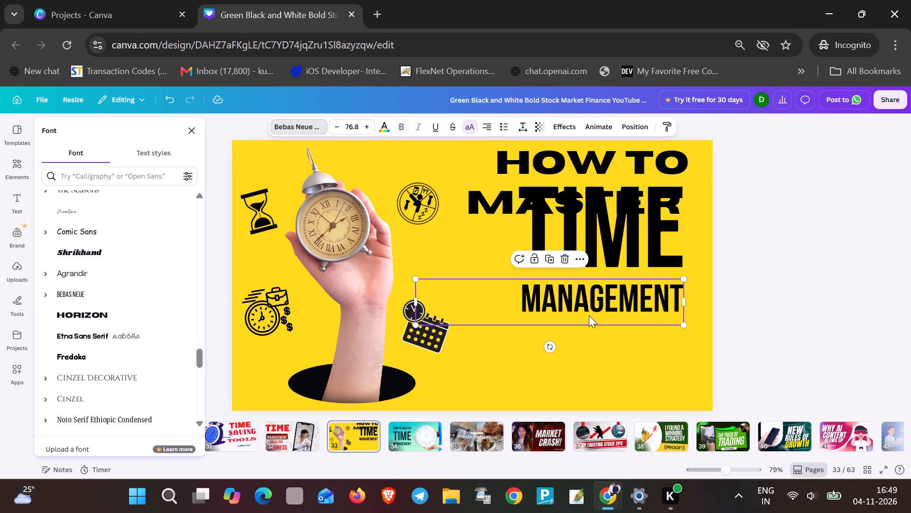
pyautogui.press('Down')
pyautogui.press('Down')
pyautogui.press('Down')
pyautogui.press('Down')
pyautogui.press('Down')
pyautogui.press('Down')
pyautogui.press('Down')
pyautogui.press('Down')
pyautogui.press('Down')
pyautogui.press('Down')
pyautogui.press('Down')
pyautogui.press('Down')
pyautogui.press('Down')
pyautogui.press('Down')
pyautogui.press('Down')
pyautogui.press('Down')
pyautogui.press('Down')
pyautogui.press('Down')
pyautogui.press('Down')
pyautogui.press('Down')
pyautogui.press('Down')
pyautogui.press('Down')
pyautogui.press('Down')
pyautogui.press('Down')
pyautogui.press('Down')
pyautogui.press('Down')
pyautogui.press('Down')
pyautogui.press('Down')
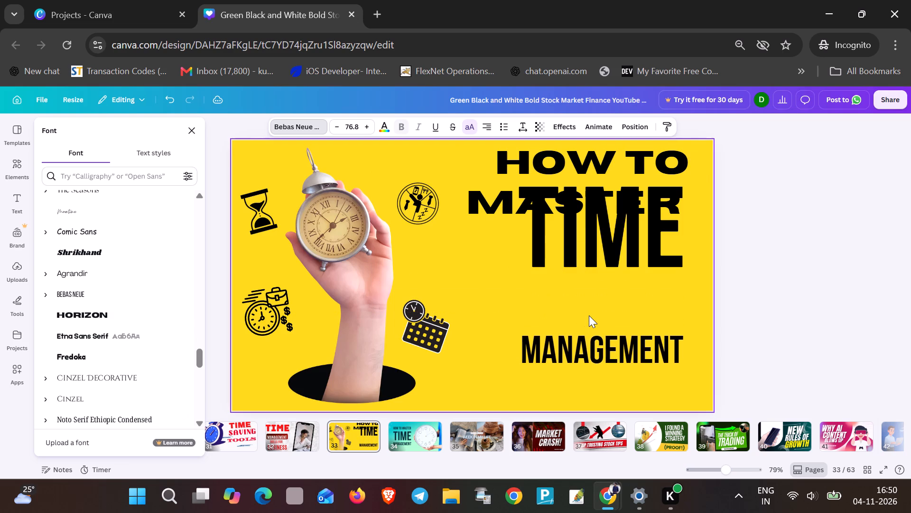
pyautogui.press('Down')
pyautogui.press('Down')
pyautogui.press('Down')
pyautogui.press('Down')
pyautogui.press('Down')
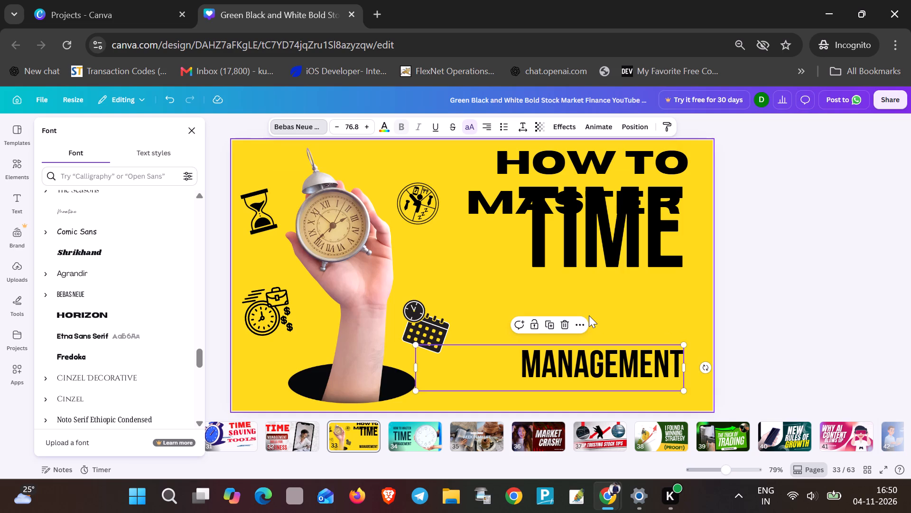
# Space out the headline vertically, with "HOW TO MASTER" at the thumbnail's top edge, "TIME" in the middle and "MANAGEMENT" at the bottom edge.
pyautogui.moveTo(588, 243); pyautogui.dragTo(580, 315)
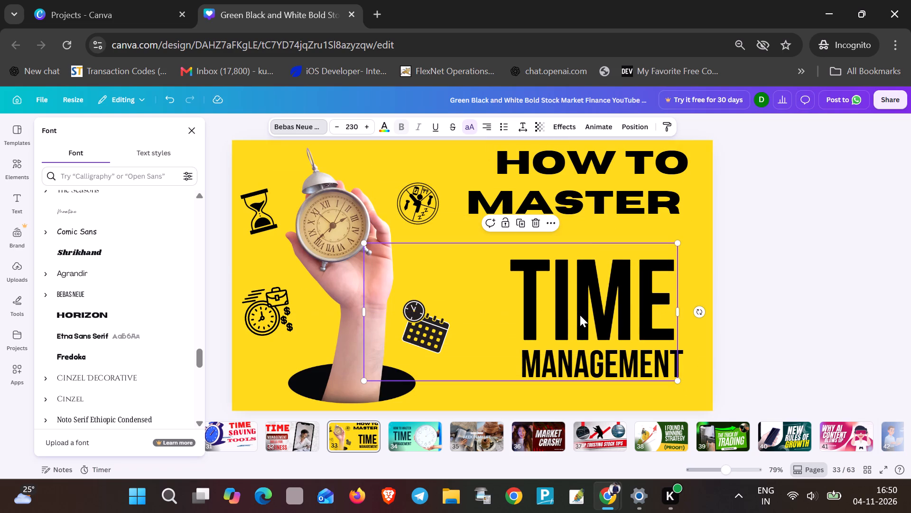
pyautogui.moveTo(603, 197); pyautogui.dragTo(605, 212)
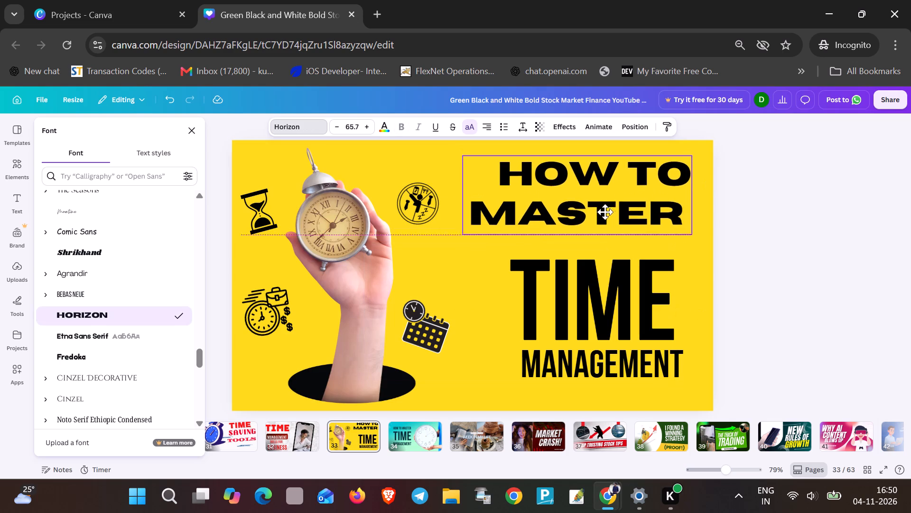
pyautogui.moveTo(605, 212); pyautogui.dragTo(609, 224)
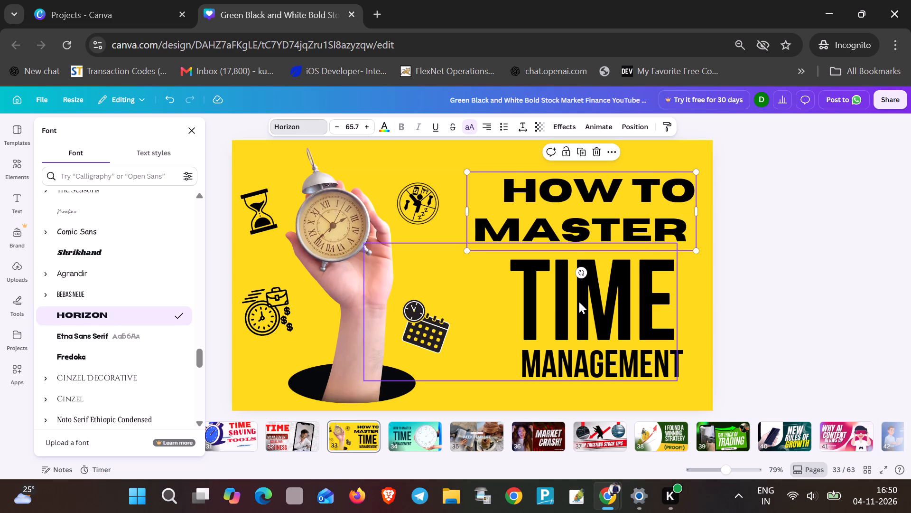
pyautogui.click(586, 372)
pyautogui.click(584, 388)
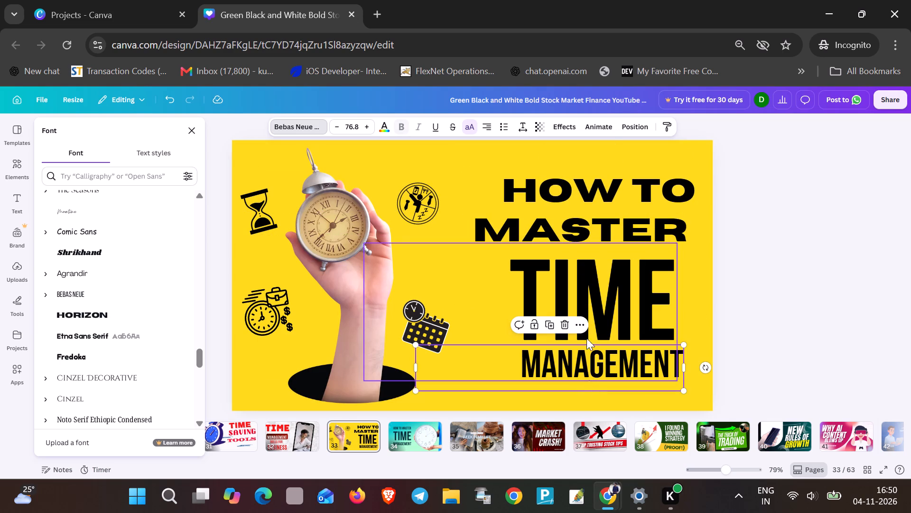
pyautogui.moveTo(578, 216); pyautogui.dragTo(567, 183)
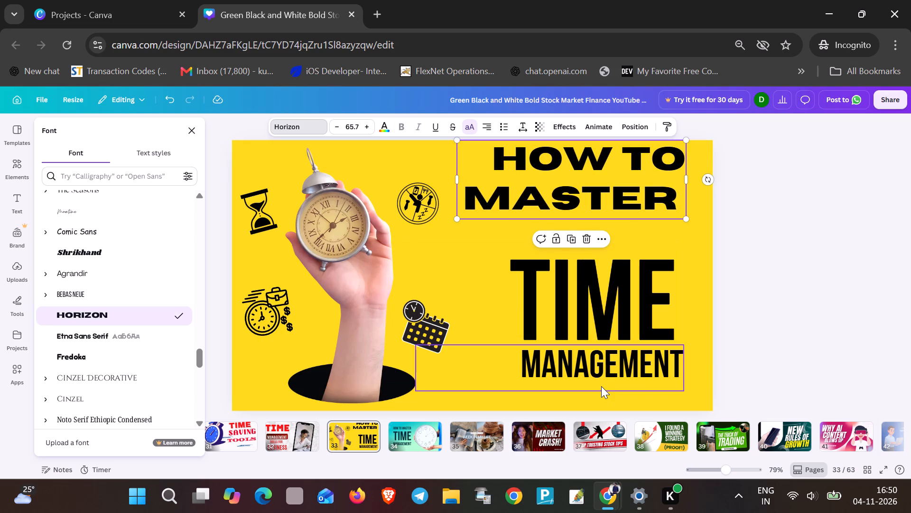
pyautogui.moveTo(601, 386); pyautogui.dragTo(601, 405)
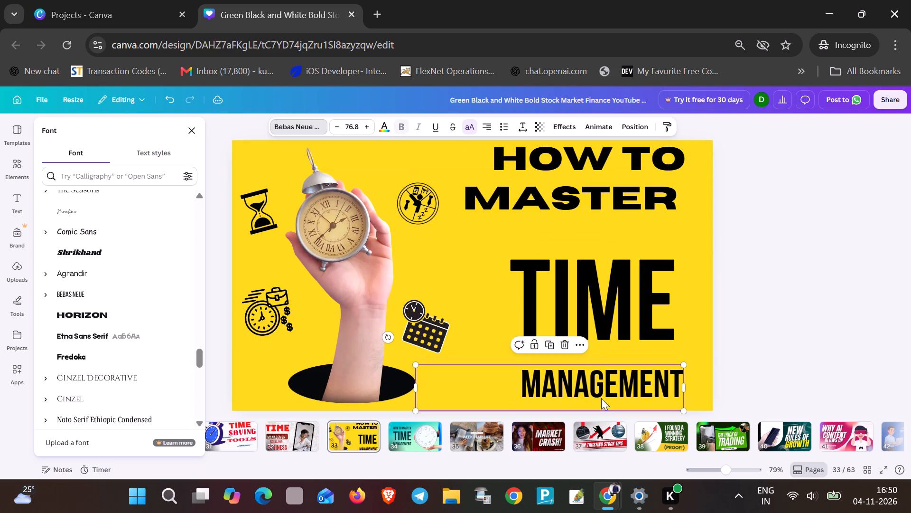
pyautogui.moveTo(591, 313); pyautogui.dragTo(587, 292)
# Enlarge the "HOW TO MASTER" text to font size 72, extending it toward the thumbnail's right edge.
pyautogui.click(553, 166)
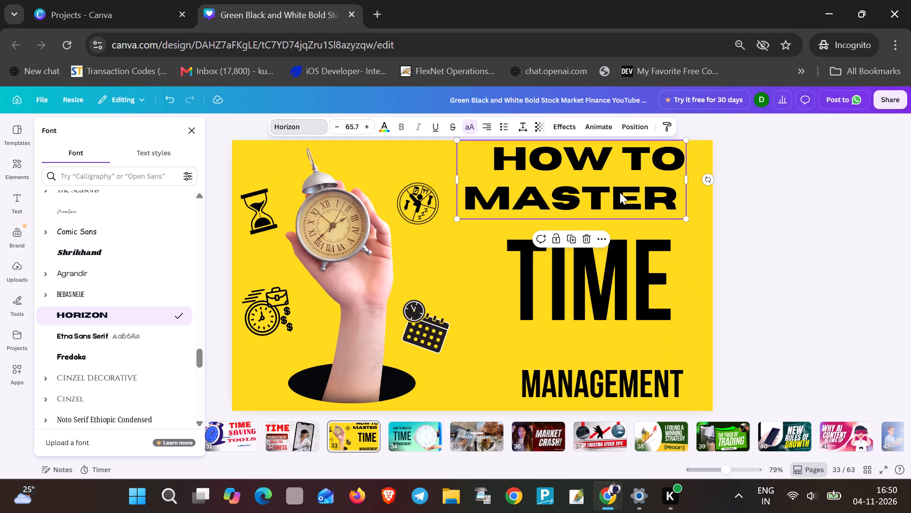
pyautogui.moveTo(686, 218); pyautogui.dragTo(698, 234)
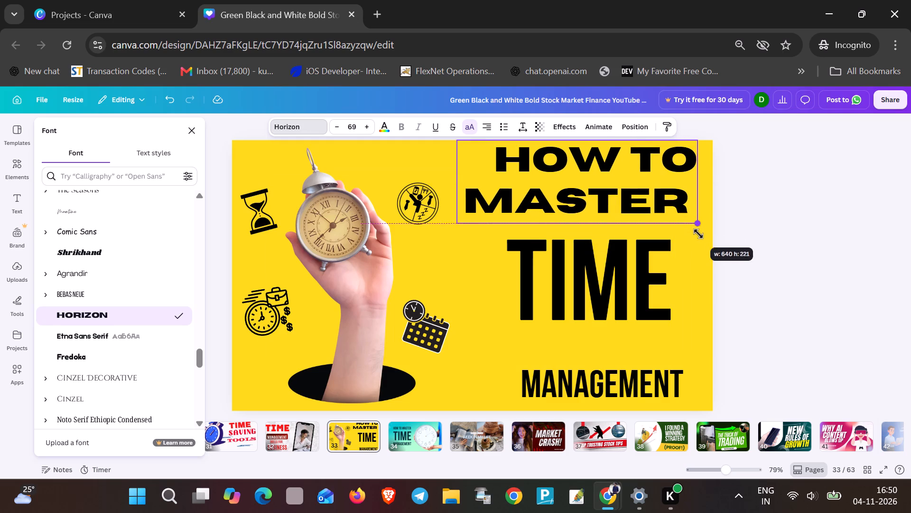
pyautogui.moveTo(698, 234); pyautogui.dragTo(704, 235)
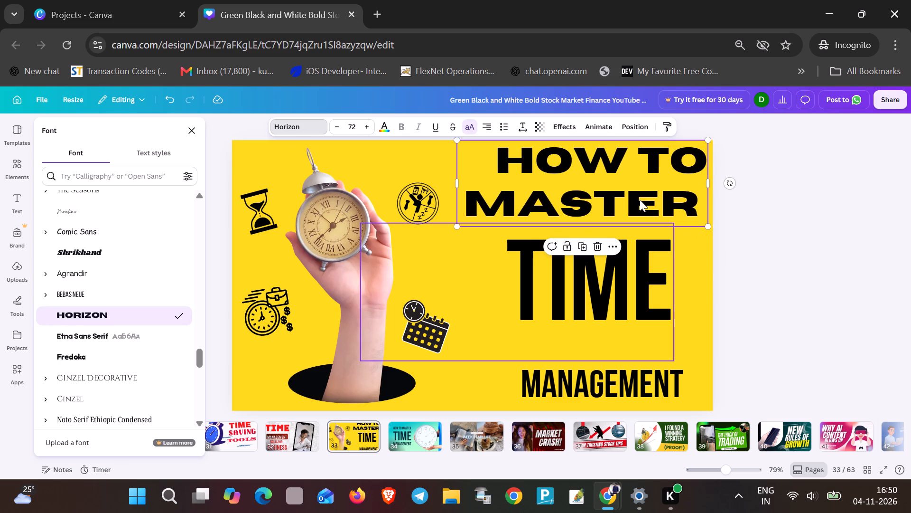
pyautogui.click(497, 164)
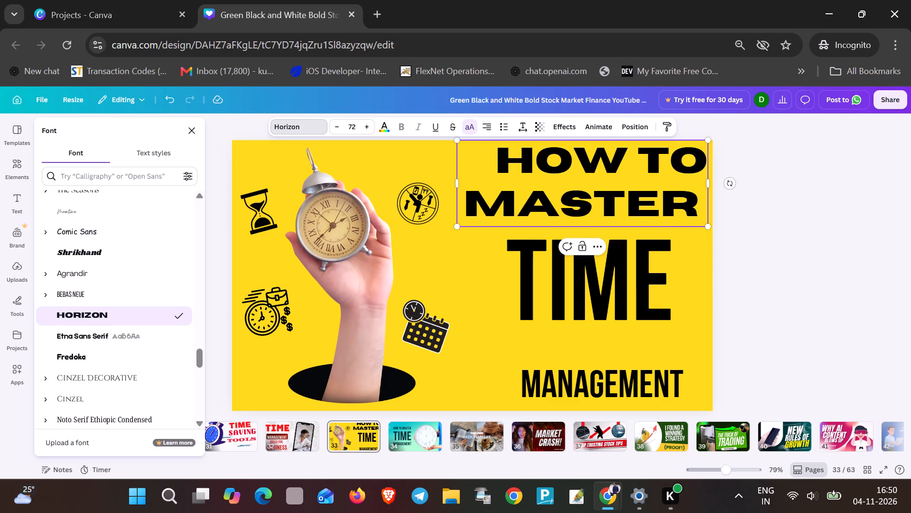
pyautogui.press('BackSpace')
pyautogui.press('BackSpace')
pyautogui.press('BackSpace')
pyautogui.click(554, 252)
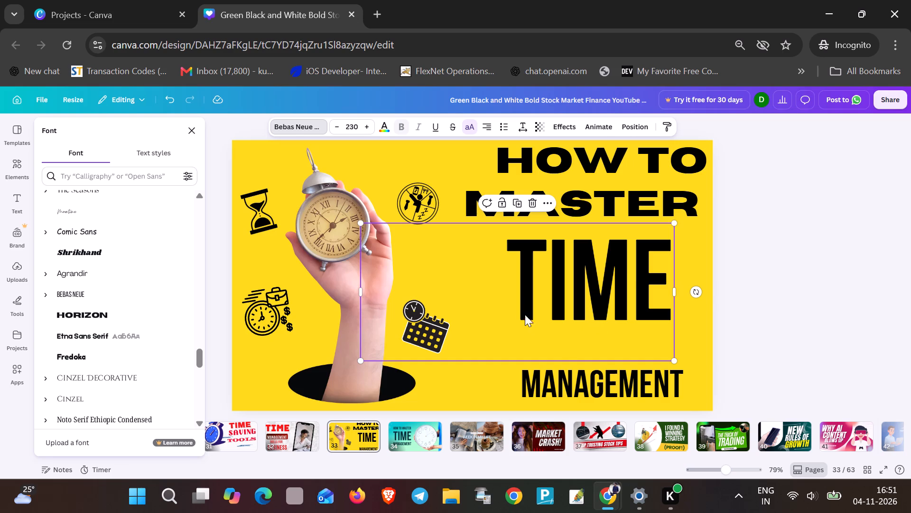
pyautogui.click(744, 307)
# Move "TIME" up close beneath "HOW TO MASTER" and bring "MANAGEMENT" up directly under "TIME".
pyautogui.moveTo(618, 293); pyautogui.dragTo(614, 281)
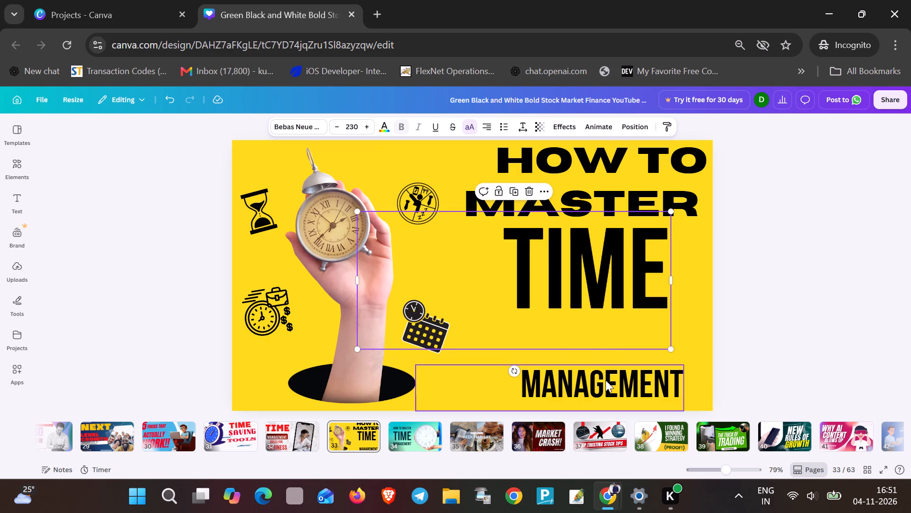
pyautogui.moveTo(605, 380); pyautogui.dragTo(596, 335)
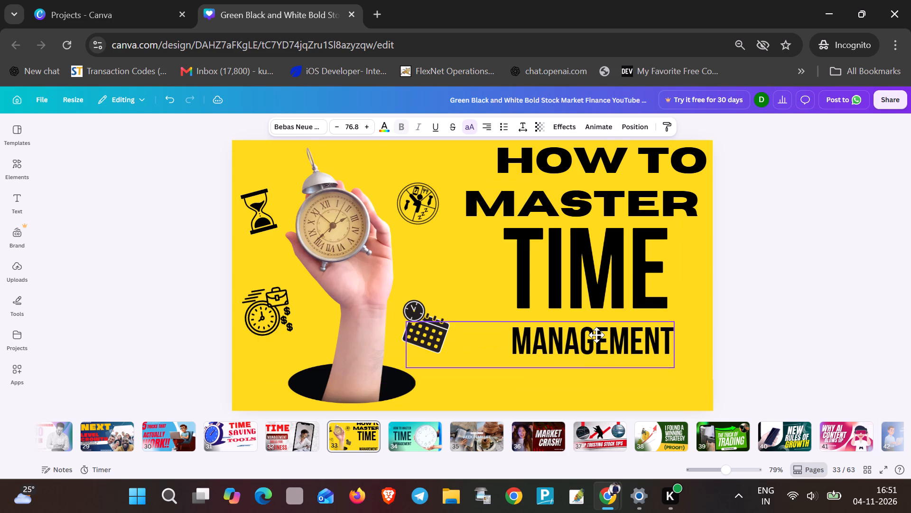
pyautogui.moveTo(596, 335); pyautogui.dragTo(598, 331)
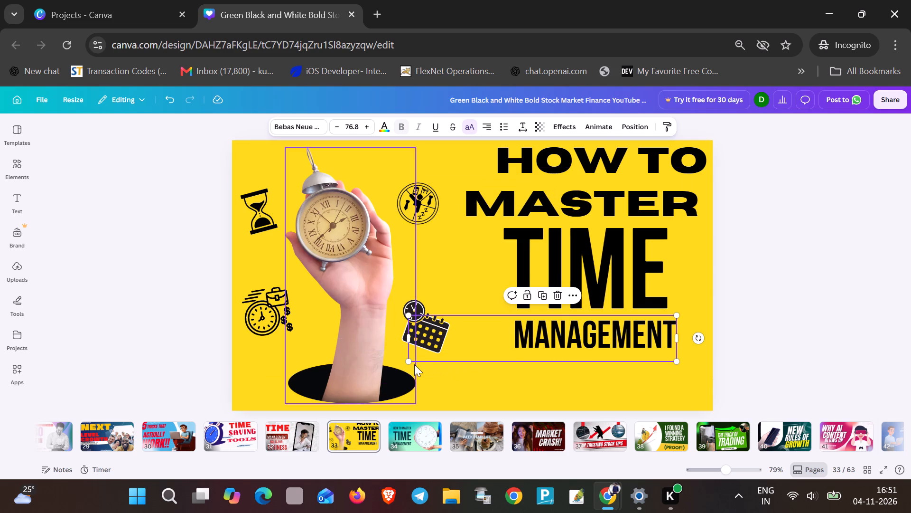
# Enlarge the "MANAGEMENT" text to font size 121, spanning from the calendar icon to near the thumbnail's right edge.
pyautogui.moveTo(405, 363); pyautogui.dragTo(393, 373)
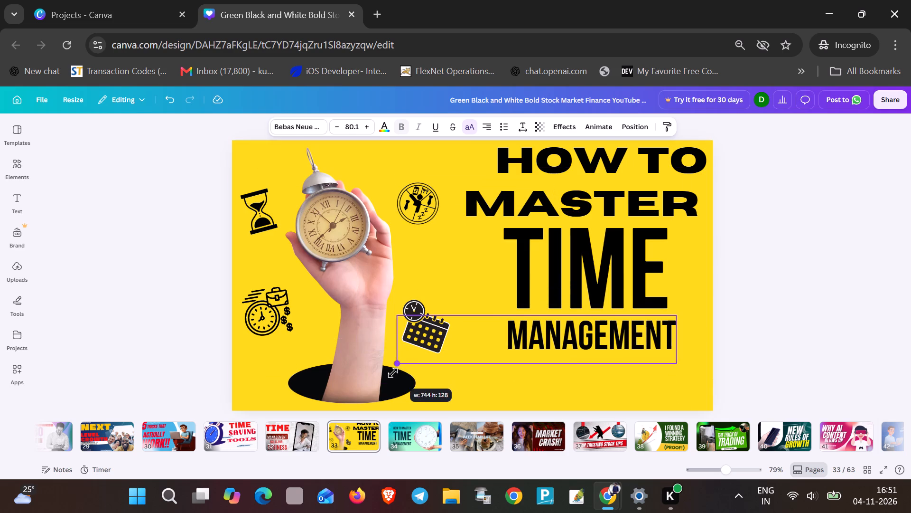
pyautogui.moveTo(393, 373); pyautogui.dragTo(325, 417)
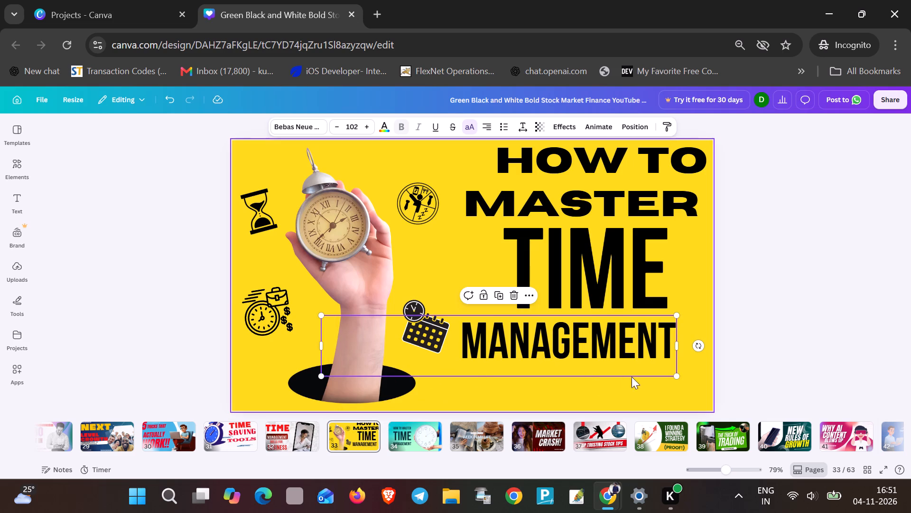
pyautogui.moveTo(676, 374); pyautogui.dragTo(691, 389)
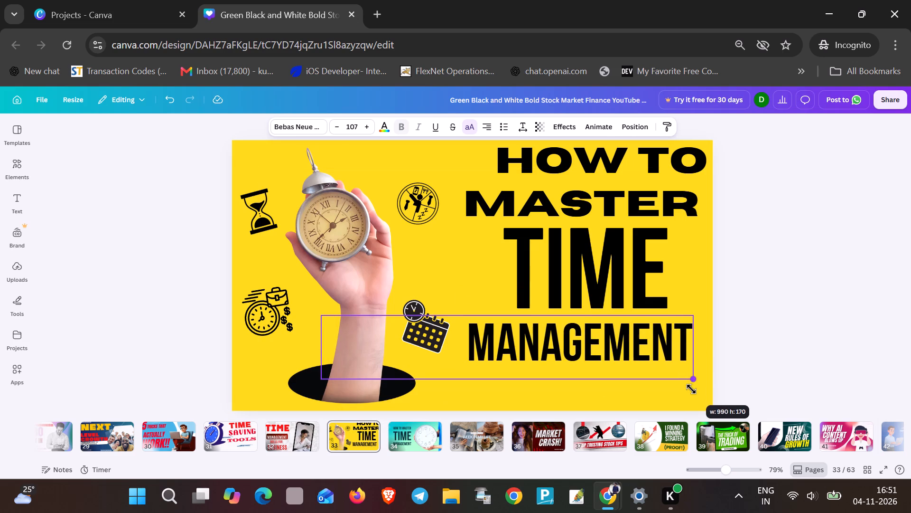
pyautogui.moveTo(691, 389); pyautogui.dragTo(702, 399)
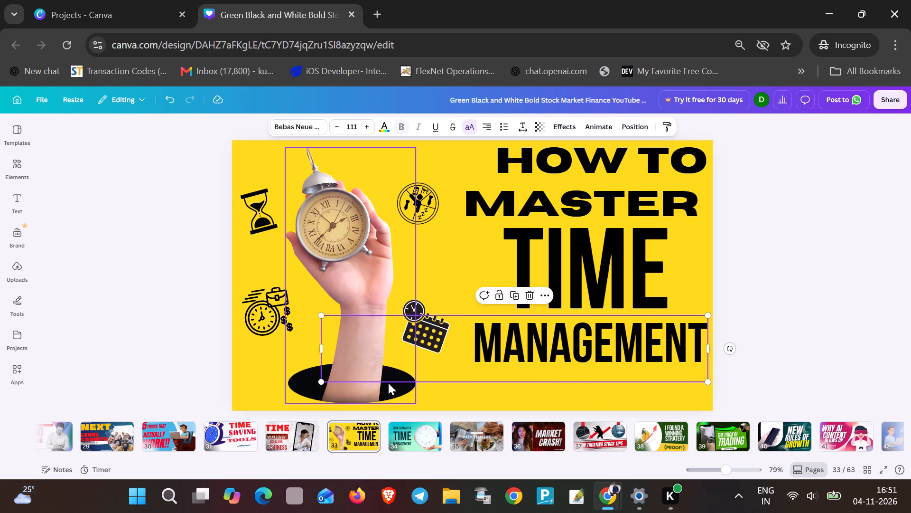
pyautogui.moveTo(321, 382); pyautogui.dragTo(291, 405)
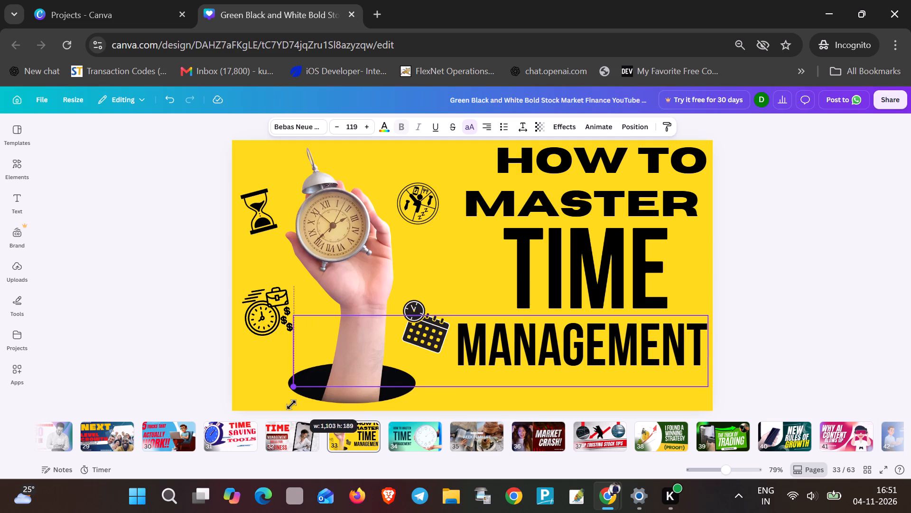
pyautogui.moveTo(291, 405); pyautogui.dragTo(290, 407)
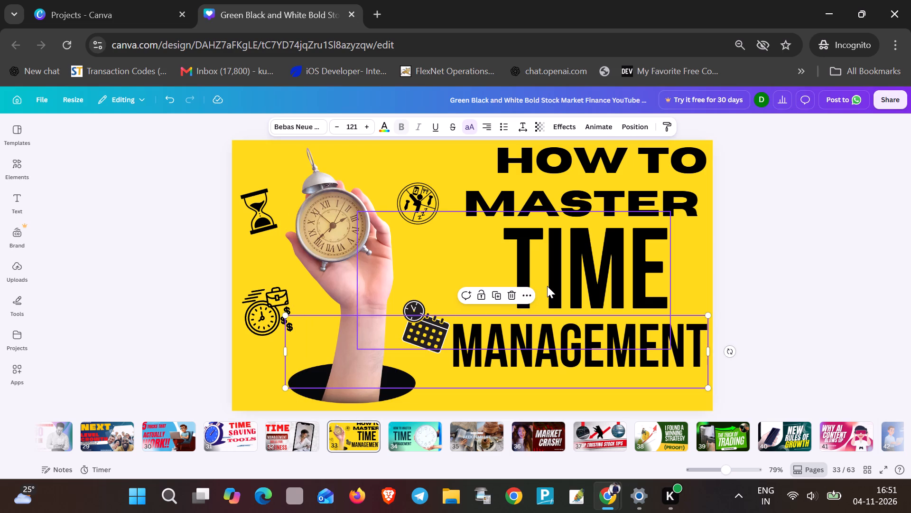
# Shift "TIME" slightly down and left, and move "HOW TO MASTER" slightly left so it starts level with "MANAGEMENT".
pyautogui.moveTo(547, 286); pyautogui.dragTo(544, 293)
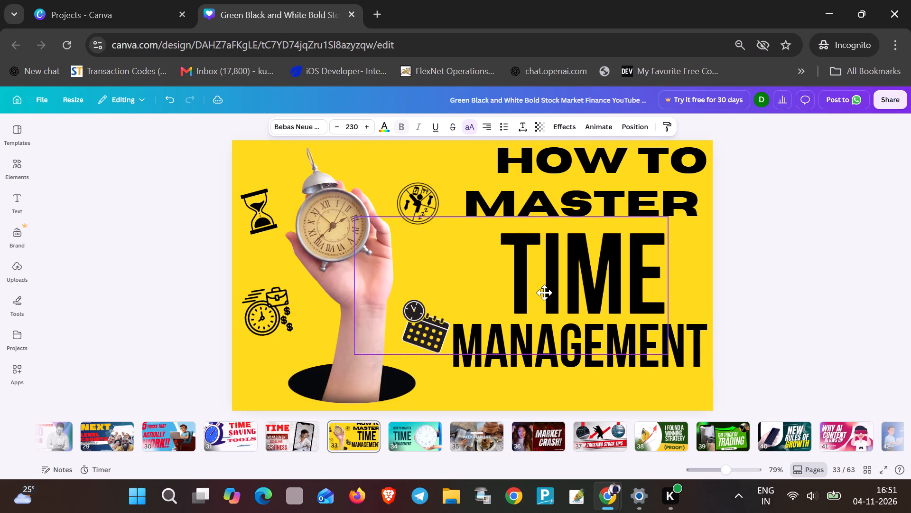
pyautogui.moveTo(544, 293); pyautogui.dragTo(538, 289)
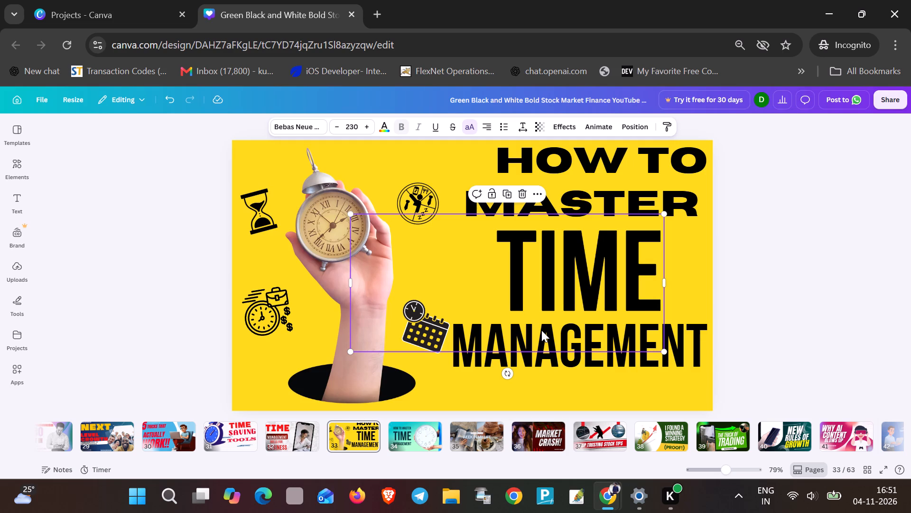
pyautogui.doubleClick(574, 171)
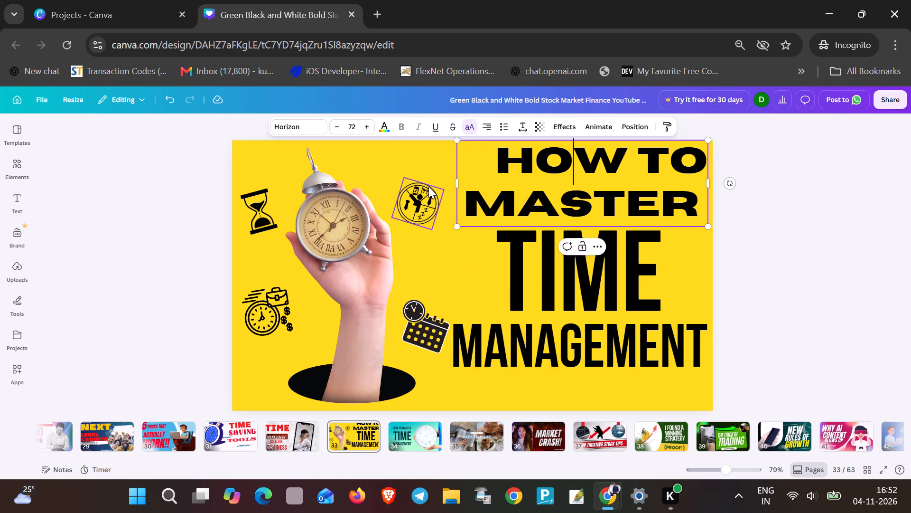
pyautogui.click(425, 170)
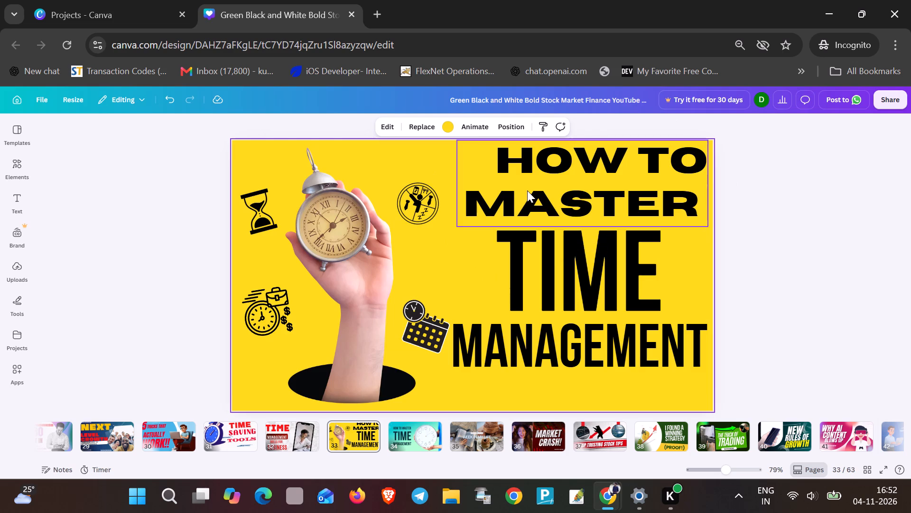
pyautogui.moveTo(571, 196); pyautogui.dragTo(561, 196)
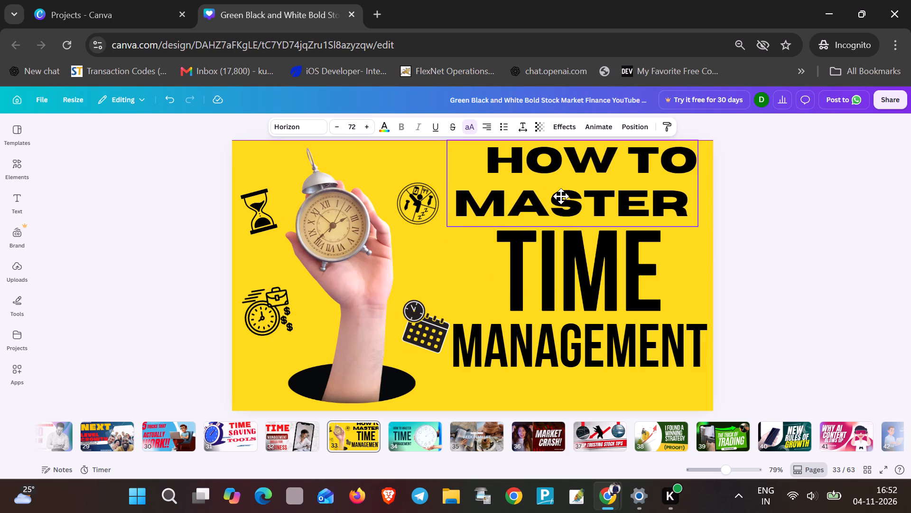
pyautogui.moveTo(561, 196); pyautogui.dragTo(558, 196)
# Move "MANAGEMENT" down and slightly left to the thumbnail's bottom edge, and lower "TIME" into the space above it.
pyautogui.click(565, 264)
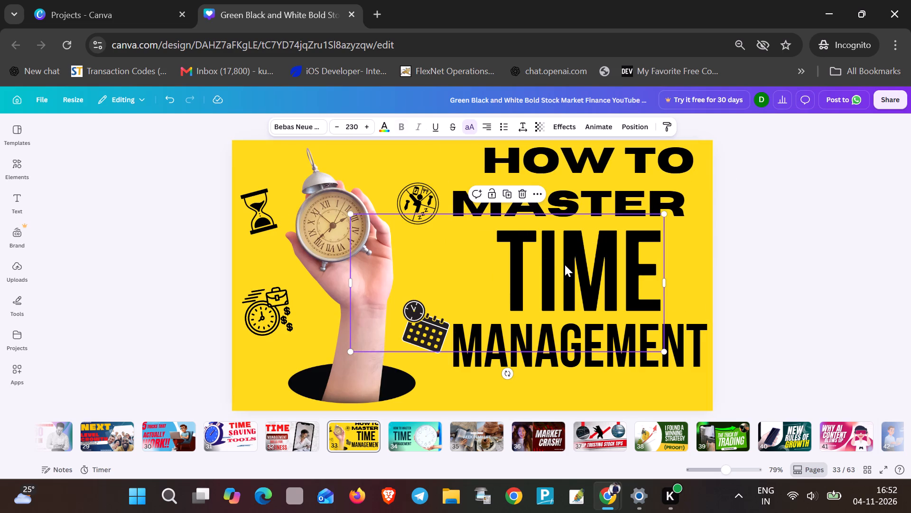
pyautogui.click(573, 355)
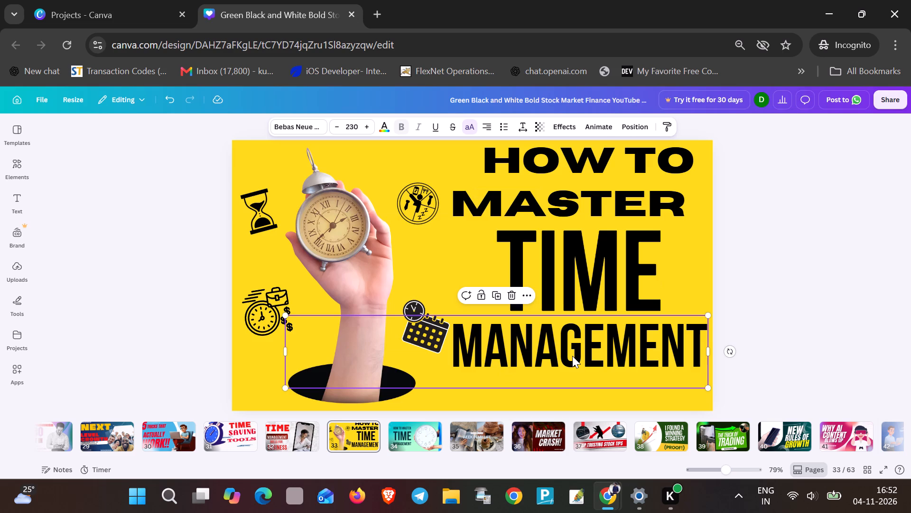
pyautogui.click(574, 352)
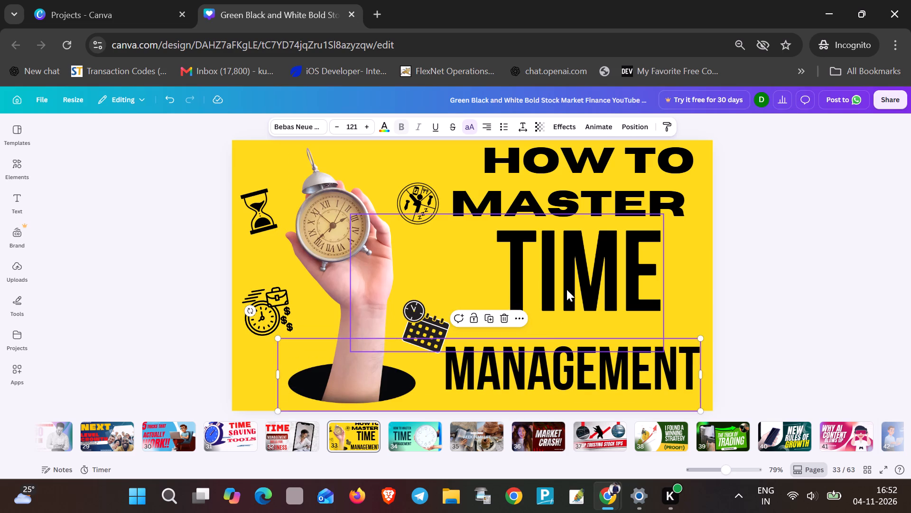
pyautogui.moveTo(567, 279); pyautogui.dragTo(561, 296)
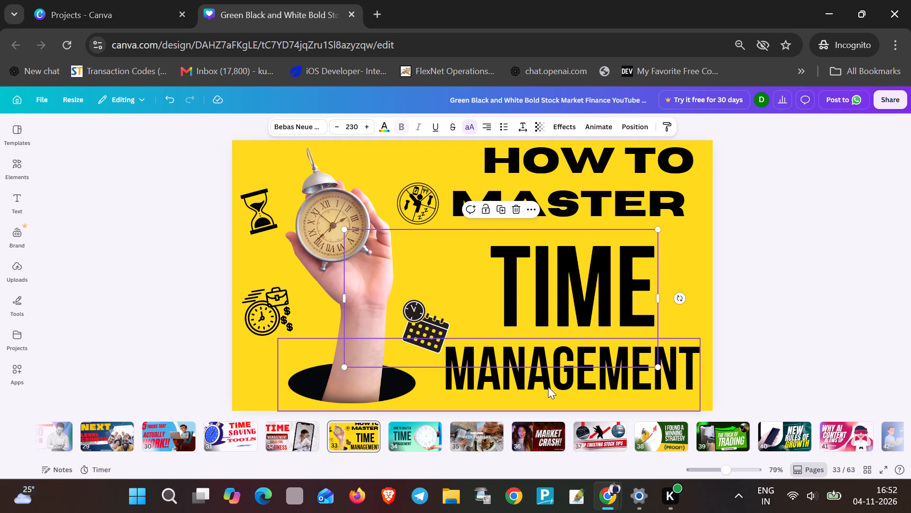
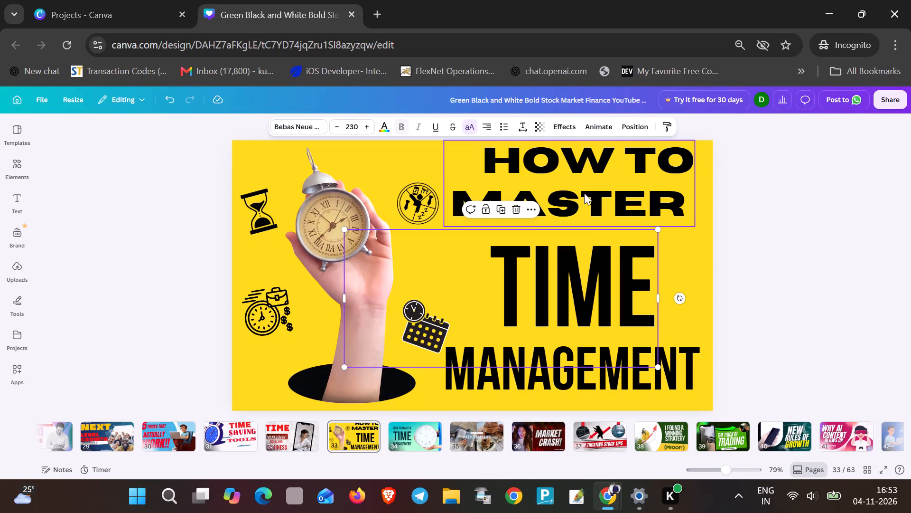
# Shift "HOW TO MASTER" slightly left, and move "TIME" up and slightly left to sit close beneath it.
pyautogui.click(583, 192)
pyautogui.moveTo(583, 192); pyautogui.dragTo(579, 192)
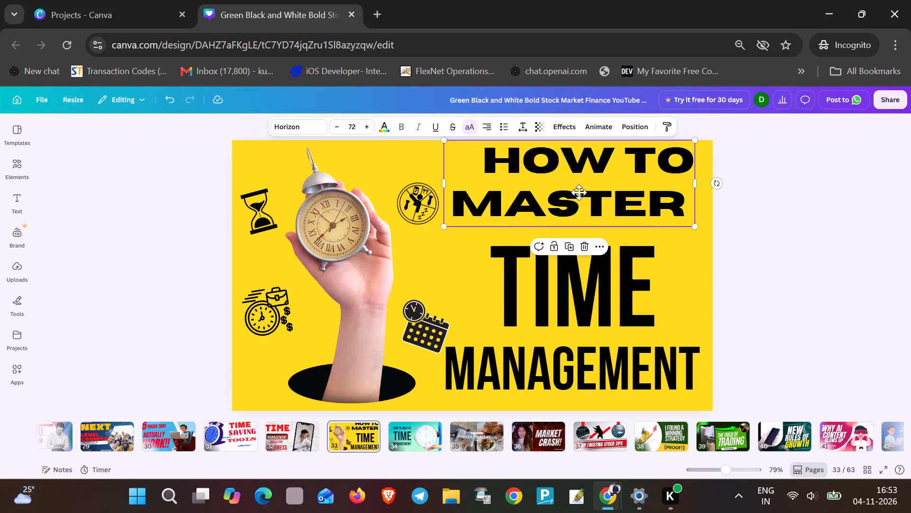
pyautogui.moveTo(579, 192); pyautogui.dragTo(576, 192)
pyautogui.moveTo(582, 268); pyautogui.dragTo(576, 266)
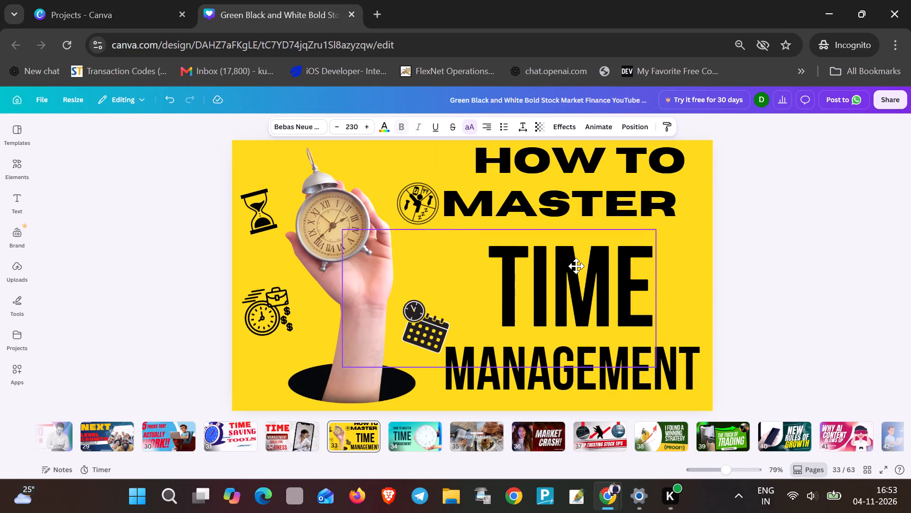
pyautogui.moveTo(576, 266); pyautogui.dragTo(571, 256)
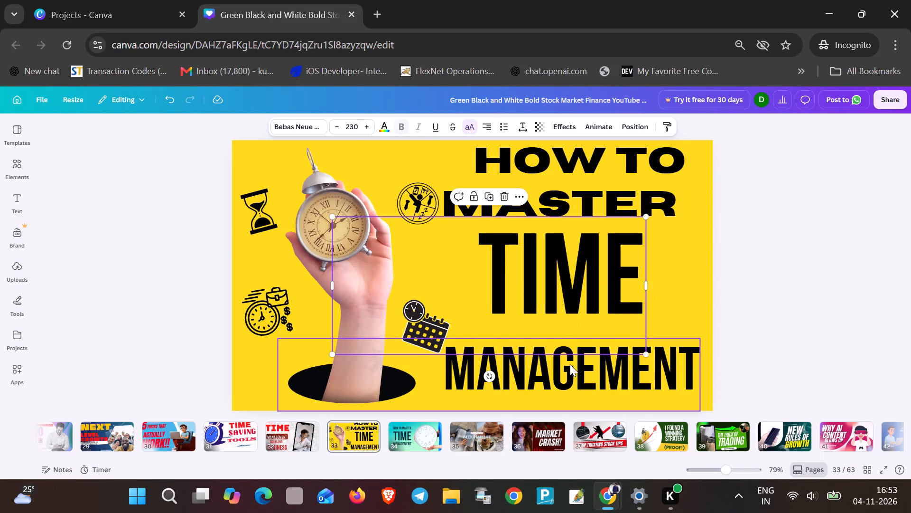
# Raise "MANAGEMENT" close beneath "TIME" and shrink its text to font size 109.
pyautogui.moveTo(569, 365); pyautogui.dragTo(578, 353)
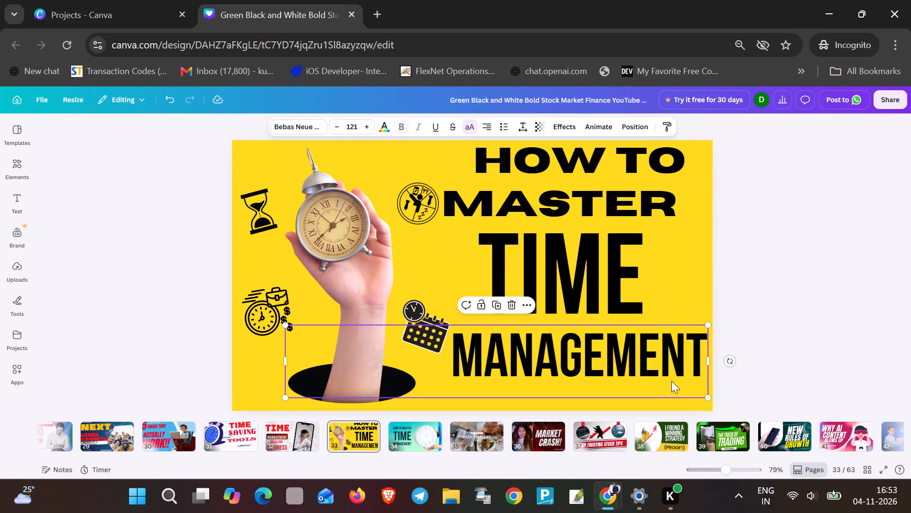
pyautogui.moveTo(706, 396); pyautogui.dragTo(691, 392)
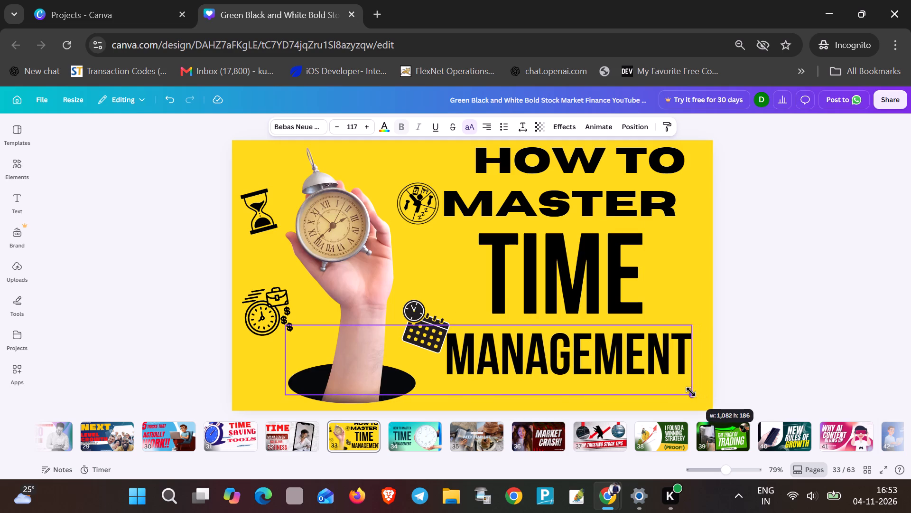
pyautogui.moveTo(691, 392); pyautogui.dragTo(690, 391)
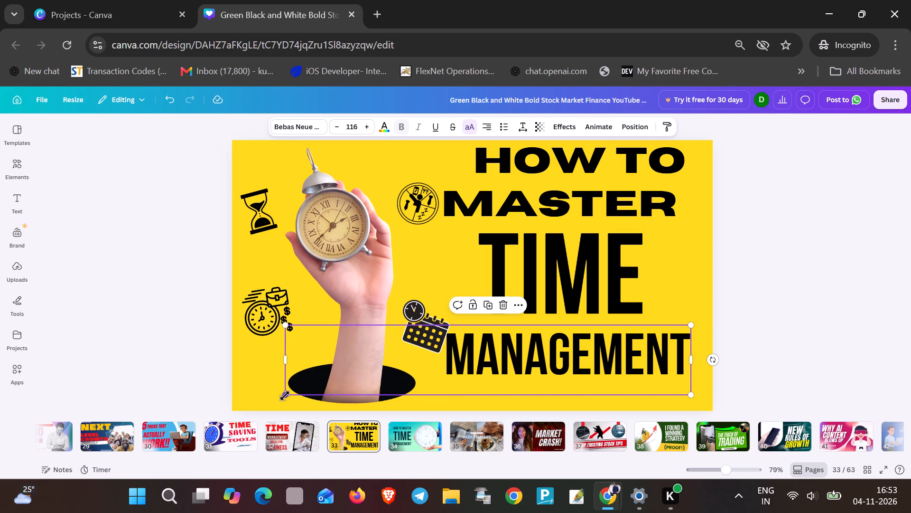
pyautogui.moveTo(285, 396); pyautogui.dragTo(309, 395)
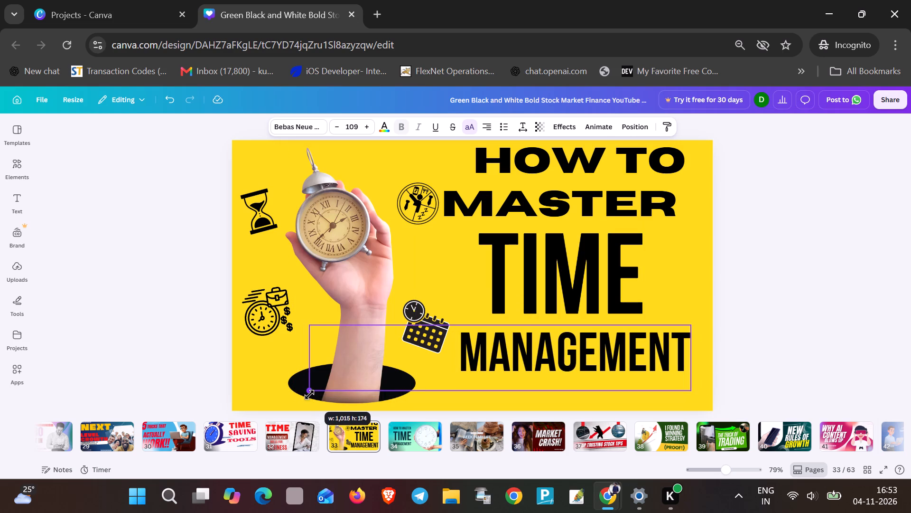
pyautogui.moveTo(309, 395); pyautogui.dragTo(310, 395)
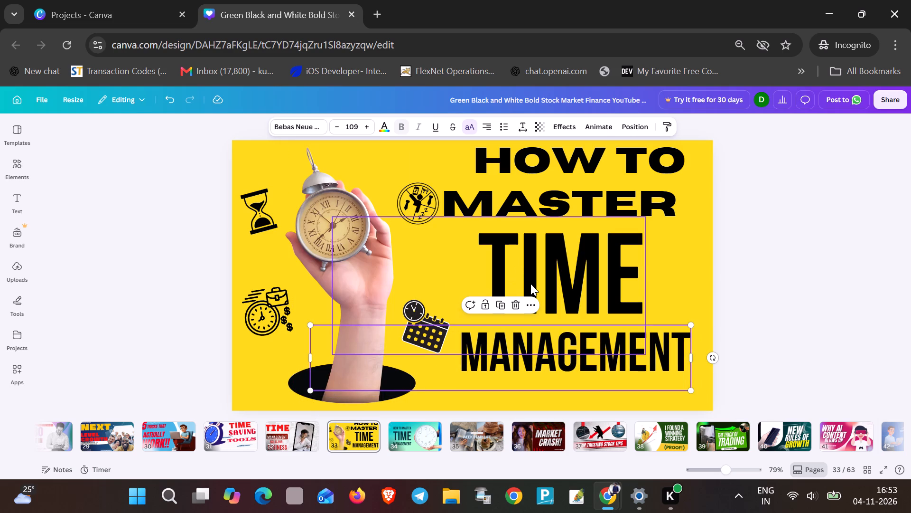
# On page 34, move "HOW TO MASTER" to the thumbnail's top-left corner and retype its text as "HOW TO MASTER".
pyautogui.click(422, 432)
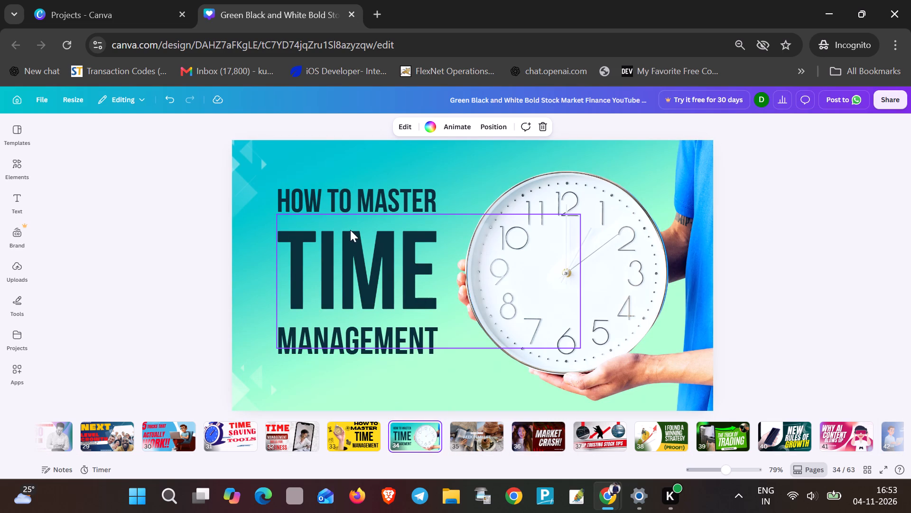
pyautogui.click(360, 202)
pyautogui.moveTo(361, 201); pyautogui.dragTo(328, 176)
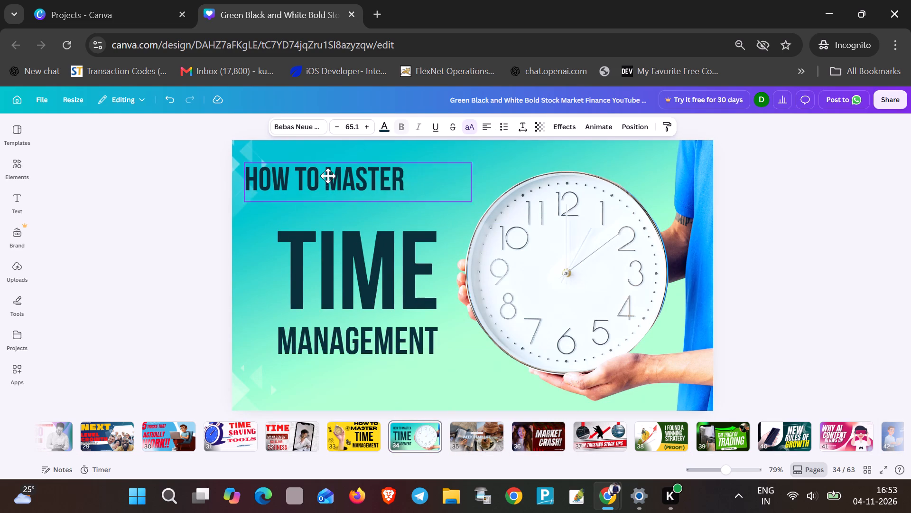
pyautogui.moveTo(328, 176); pyautogui.dragTo(325, 167)
pyautogui.doubleClick(325, 167)
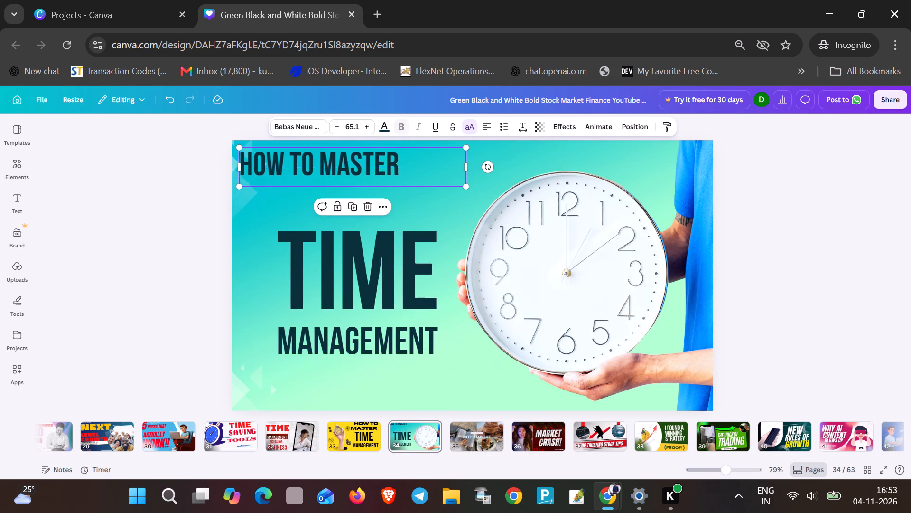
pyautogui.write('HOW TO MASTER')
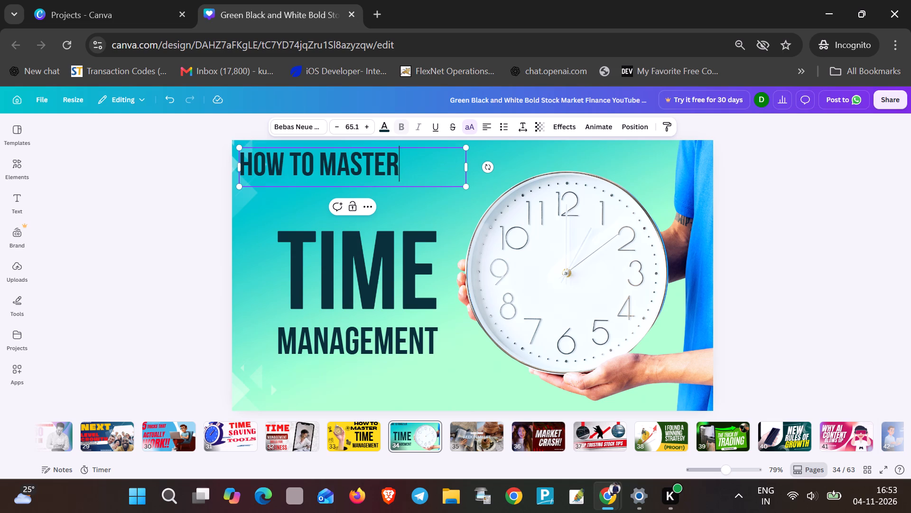
# Move "TIME" up and left to just beneath "HOW TO MASTER" and retype its text as "TIME".
pyautogui.moveTo(324, 272); pyautogui.dragTo(297, 237)
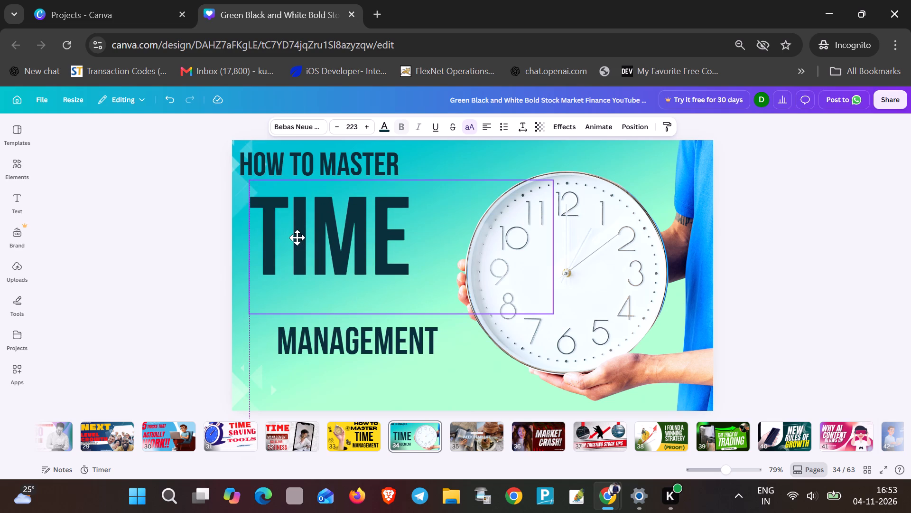
pyautogui.moveTo(297, 237); pyautogui.dragTo(290, 235)
pyautogui.doubleClick(290, 235)
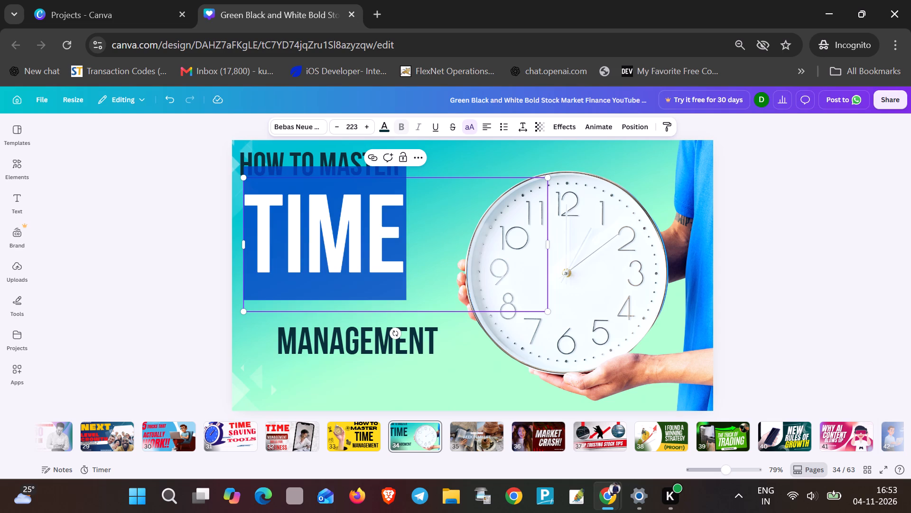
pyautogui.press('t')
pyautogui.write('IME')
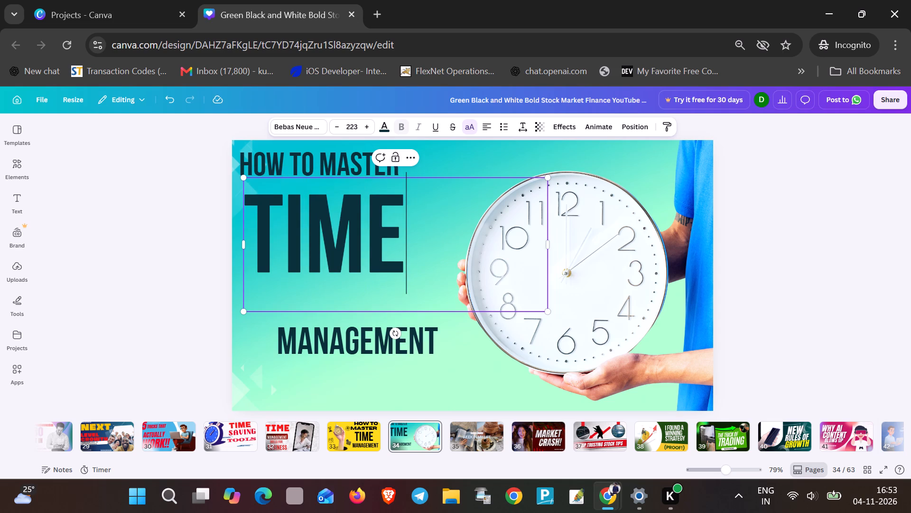
# Move "MANAGEMENT" up and left to just beneath "TIME" and retype its text as "MANAGEMENT".
pyautogui.click(322, 350)
pyautogui.moveTo(317, 348); pyautogui.dragTo(296, 323)
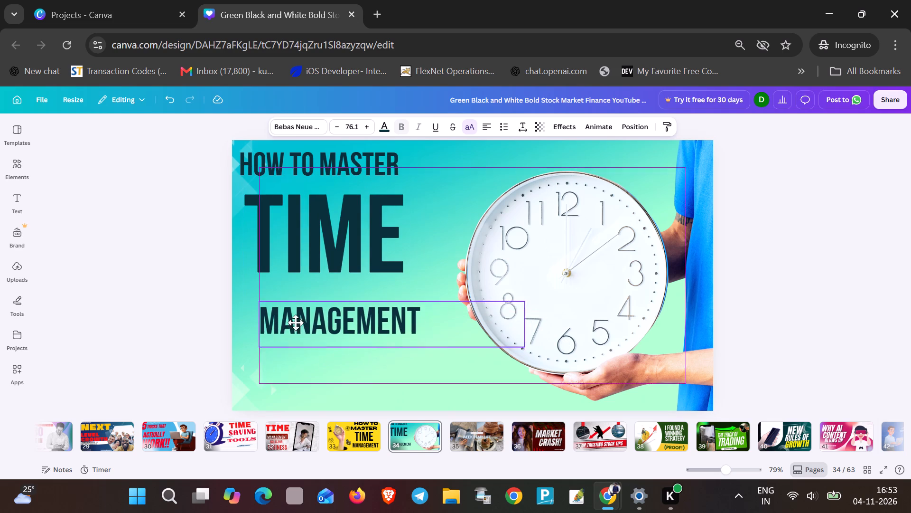
pyautogui.moveTo(296, 323); pyautogui.dragTo(287, 313)
pyautogui.doubleClick(305, 312)
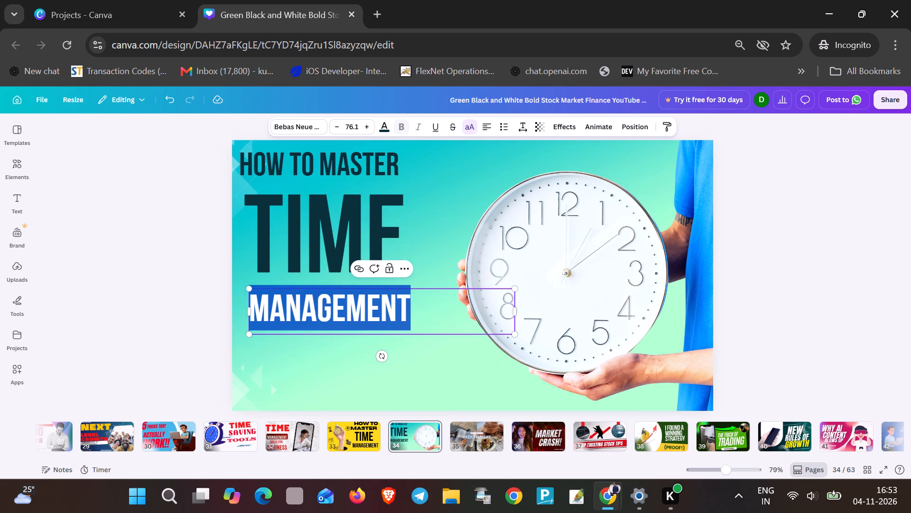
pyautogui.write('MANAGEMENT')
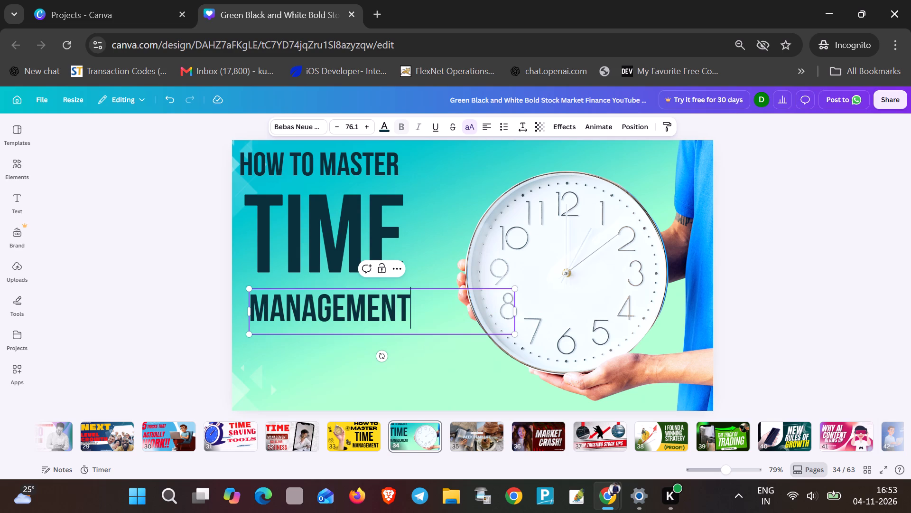
pyautogui.click(291, 376)
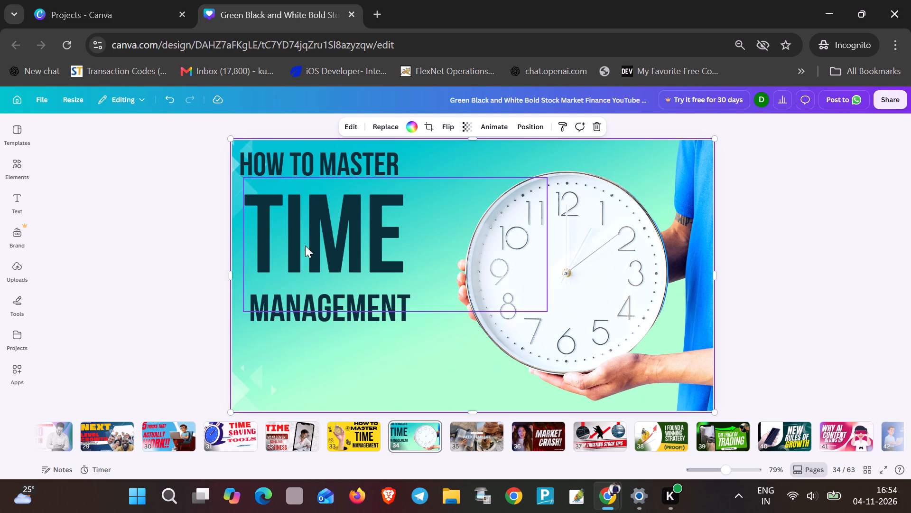
# Recolour the whole "HOW TO MASTER" line with the dark-to-bright blue linear gradient.
pyautogui.doubleClick(309, 169)
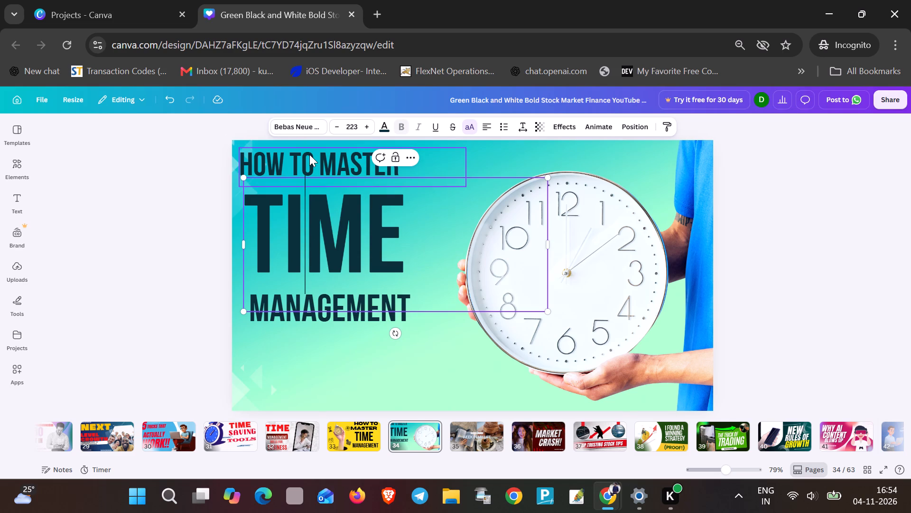
pyautogui.click(309, 154)
pyautogui.tripleClick(309, 154)
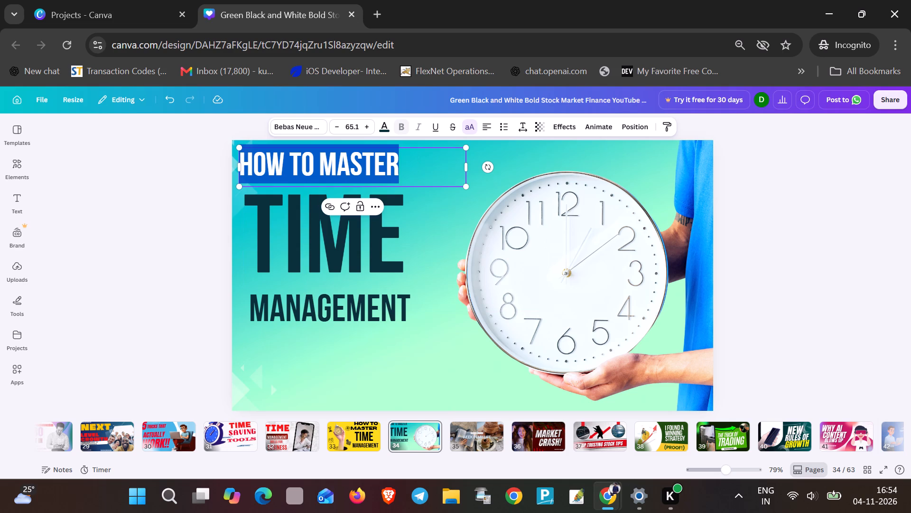
pyautogui.click(385, 128)
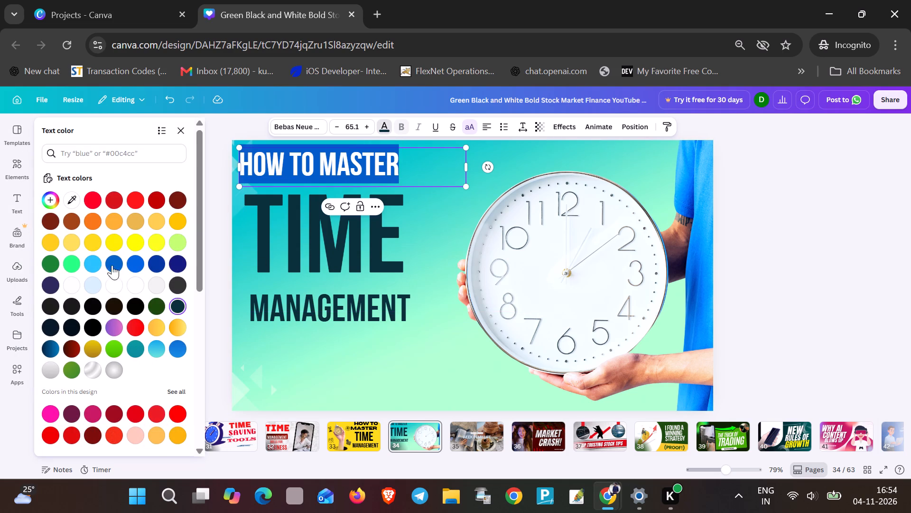
pyautogui.click(56, 348)
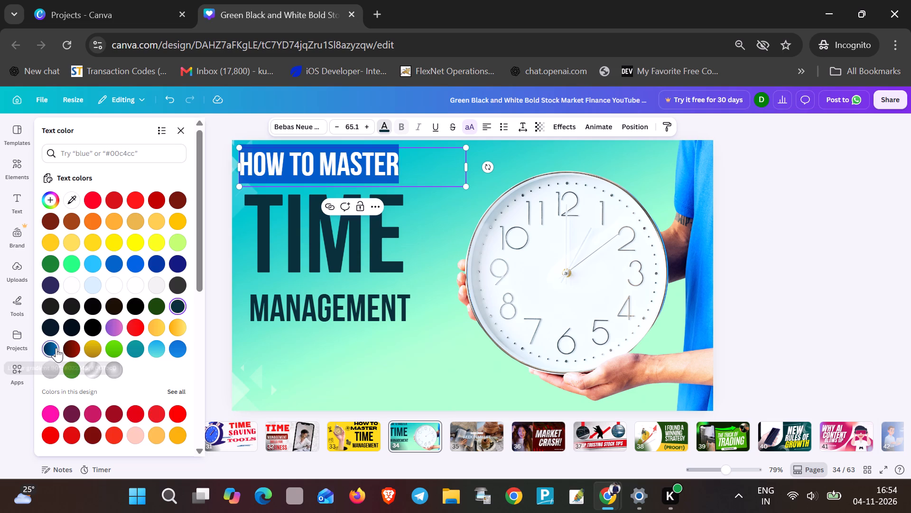
pyautogui.click(236, 339)
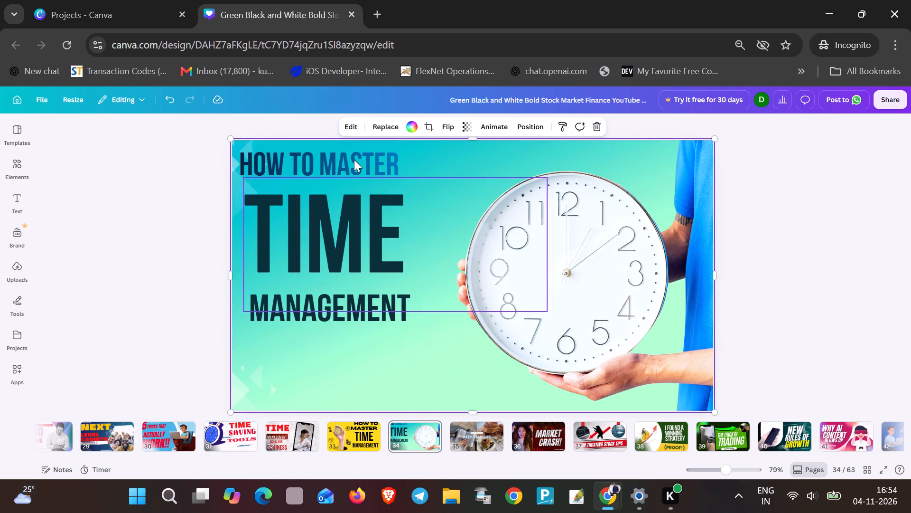
# Change the font of the whole "HOW TO MASTER" line to HK Modular.
pyautogui.click(354, 160)
pyautogui.doubleClick(355, 159)
pyautogui.click(379, 166)
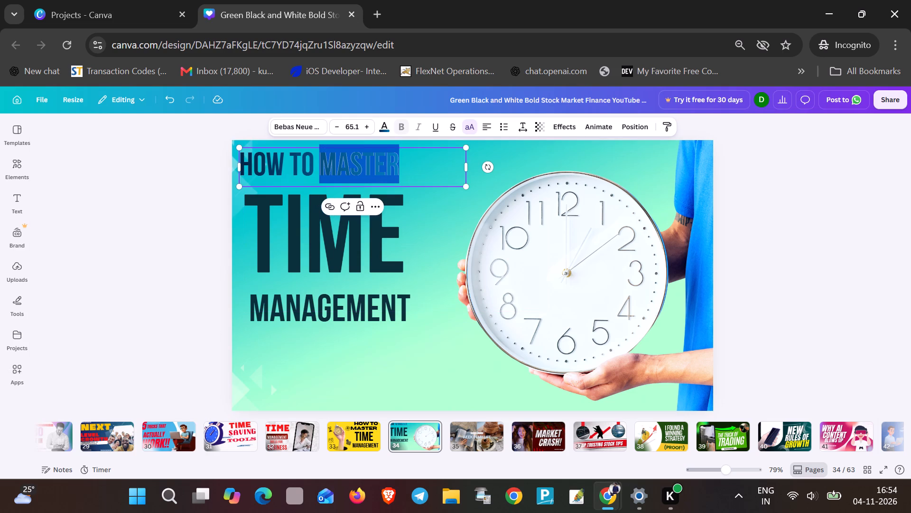
pyautogui.moveTo(402, 164); pyautogui.dragTo(252, 169)
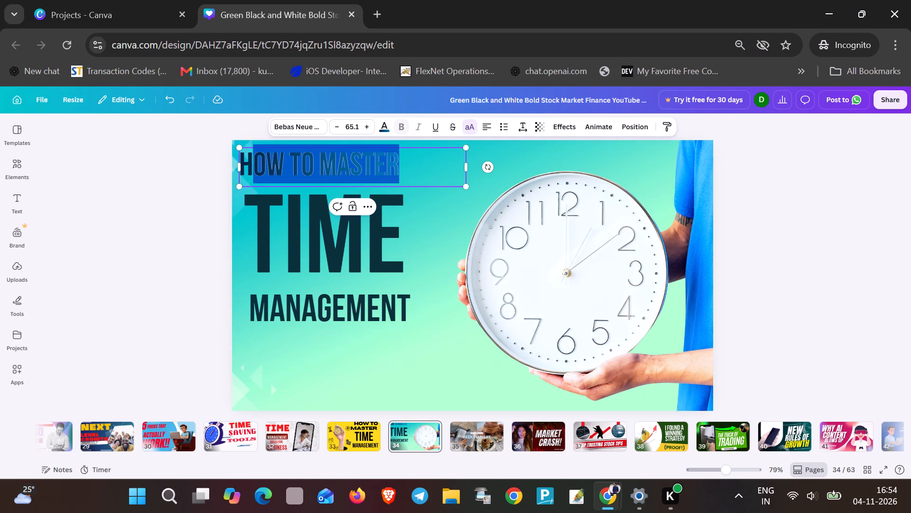
pyautogui.moveTo(252, 169); pyautogui.dragTo(244, 170)
pyautogui.click(286, 130)
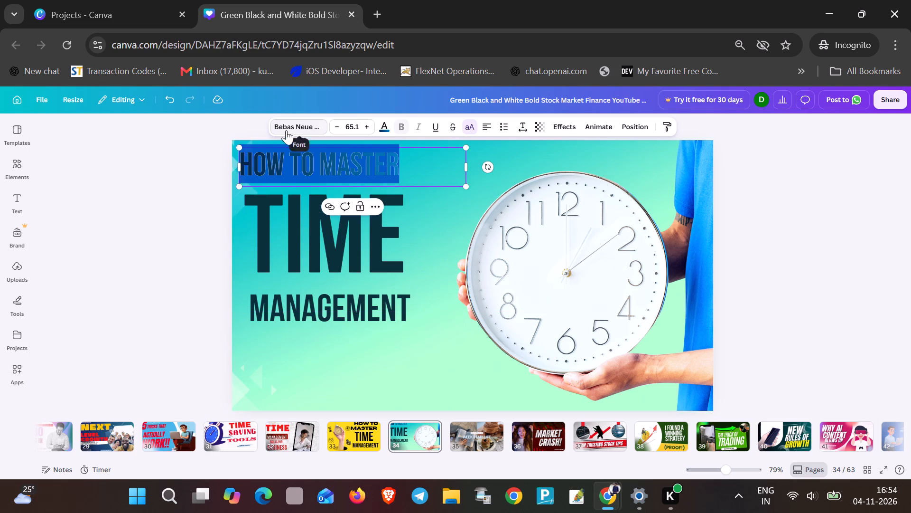
pyautogui.scroll(-2, 130, 290)
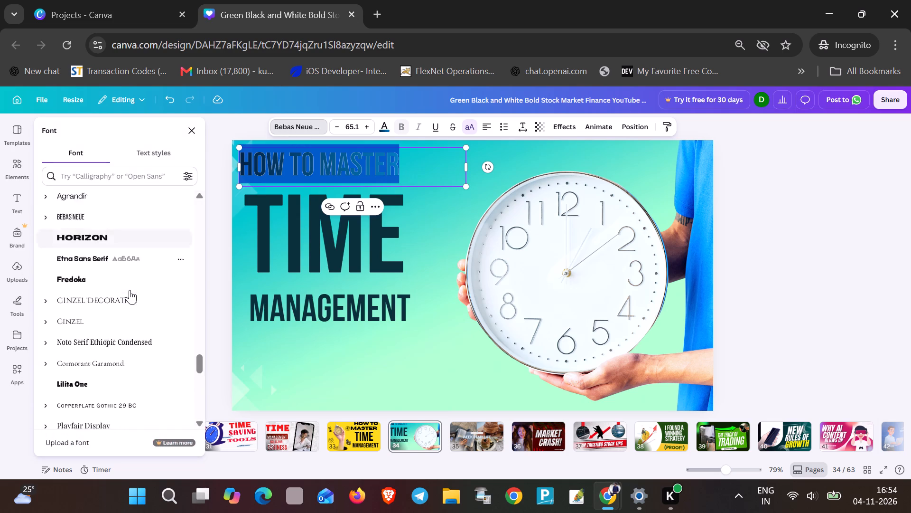
pyautogui.scroll(-1, 112, 300)
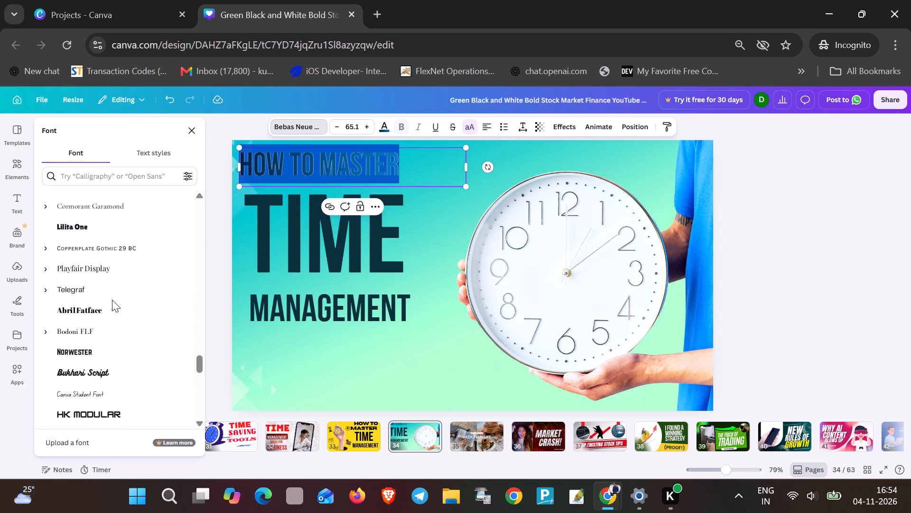
pyautogui.scroll(-2, 112, 300)
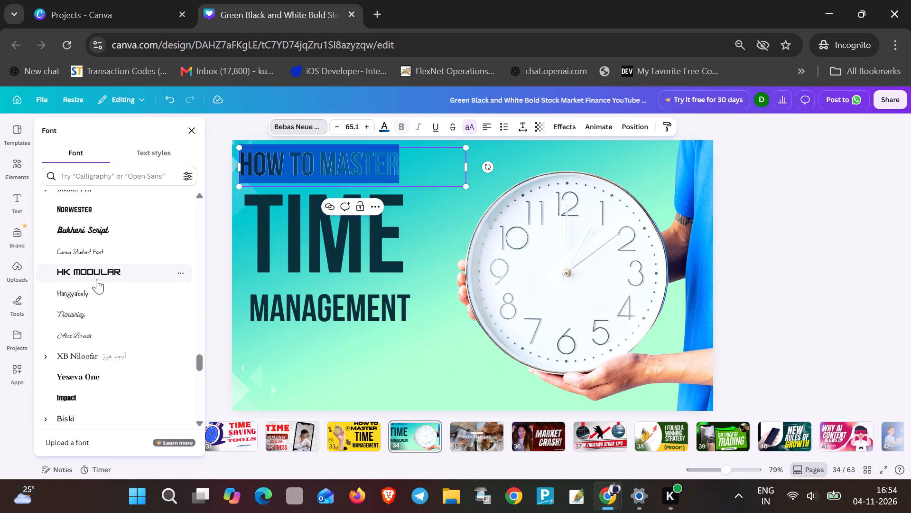
pyautogui.click(97, 275)
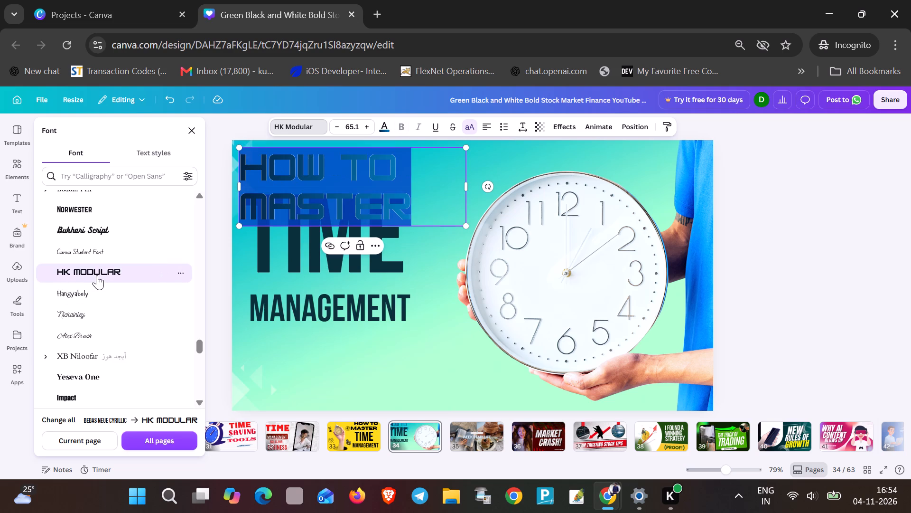
# Reduce "HOW TO MASTER" to font size 47.1 and widen its text box to about 766 so it fits one line.
pyautogui.click(327, 206)
pyautogui.tripleClick(335, 128)
pyautogui.tripleClick(335, 128)
pyautogui.tripleClick(335, 128)
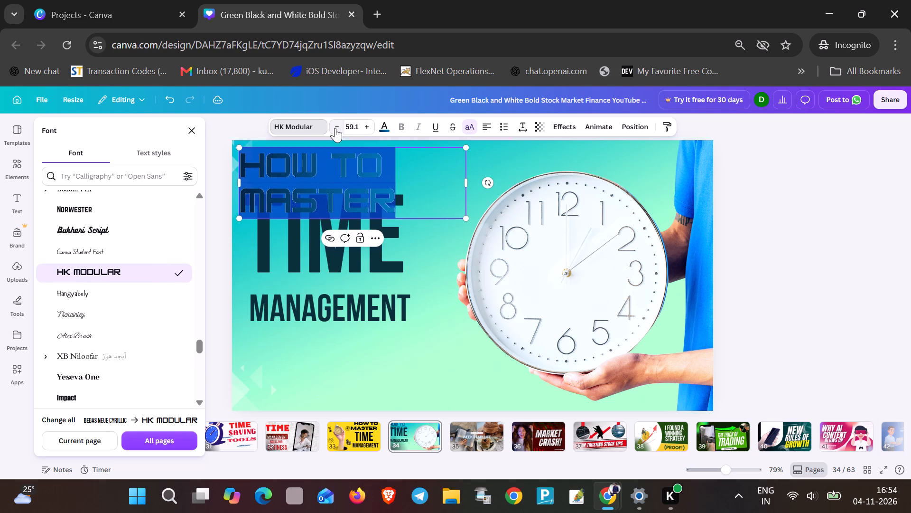
pyautogui.tripleClick(335, 128)
pyautogui.tripleClick(335, 128)
pyautogui.tripleClick(335, 128)
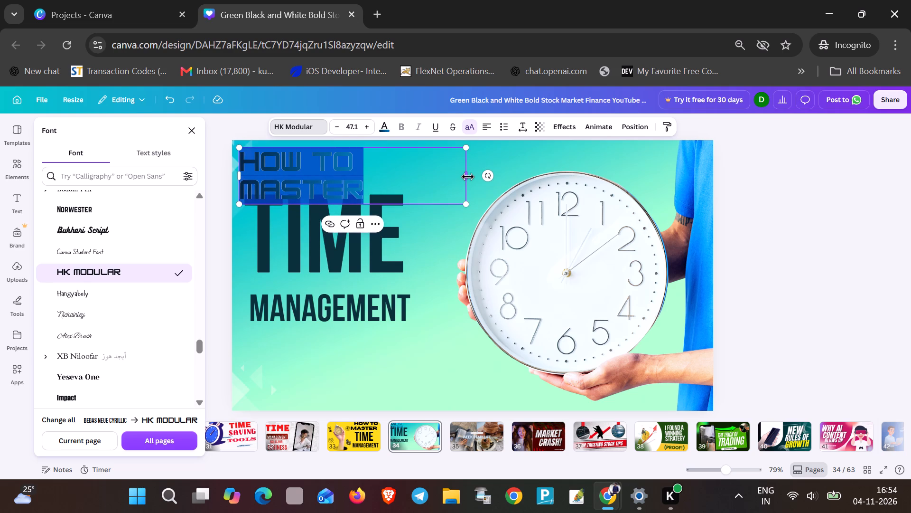
pyautogui.moveTo(468, 177); pyautogui.dragTo(530, 174)
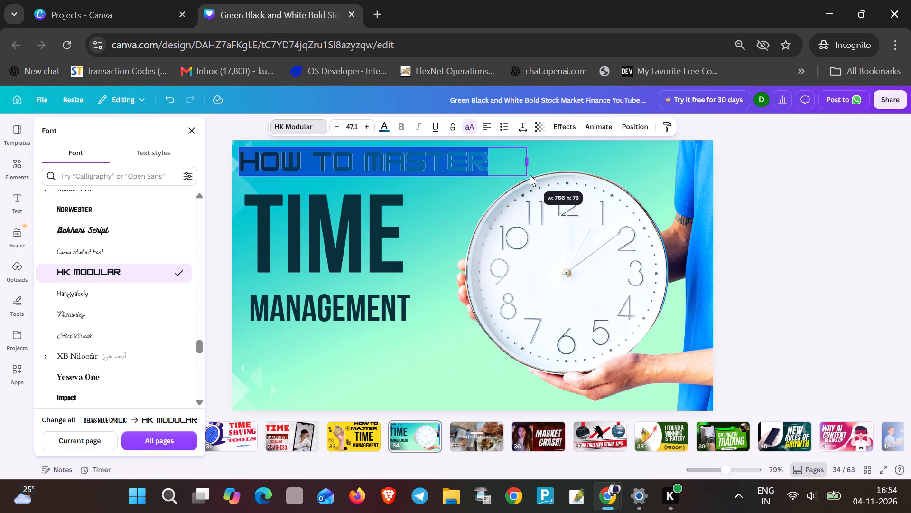
# Move "TIME" slightly up and right so it sits closer beneath the "HOW TO MASTER" line.
pyautogui.click(457, 204)
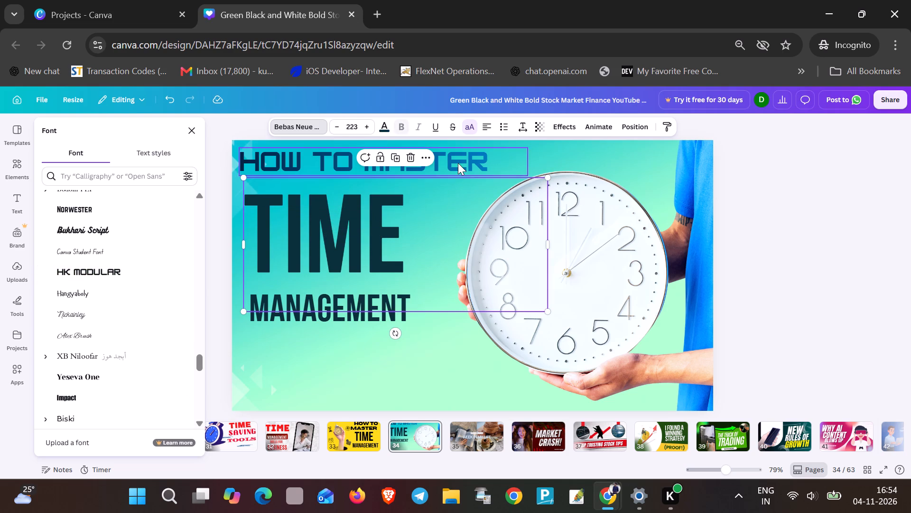
pyautogui.click(459, 161)
pyautogui.moveTo(328, 218); pyautogui.dragTo(326, 213)
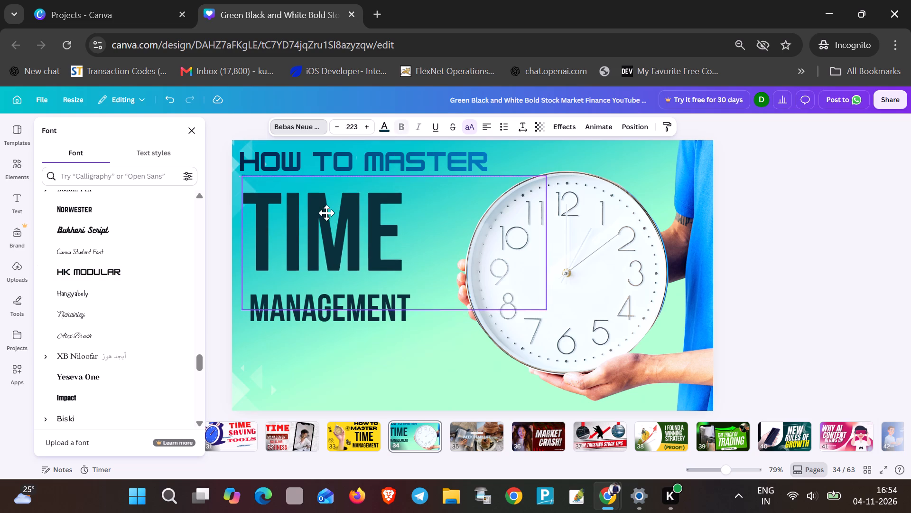
pyautogui.moveTo(326, 213); pyautogui.dragTo(337, 206)
# Recolour the word "TIME" with the dark-to-bright blue linear gradient (#022345, #007bc0).
pyautogui.doubleClick(337, 206)
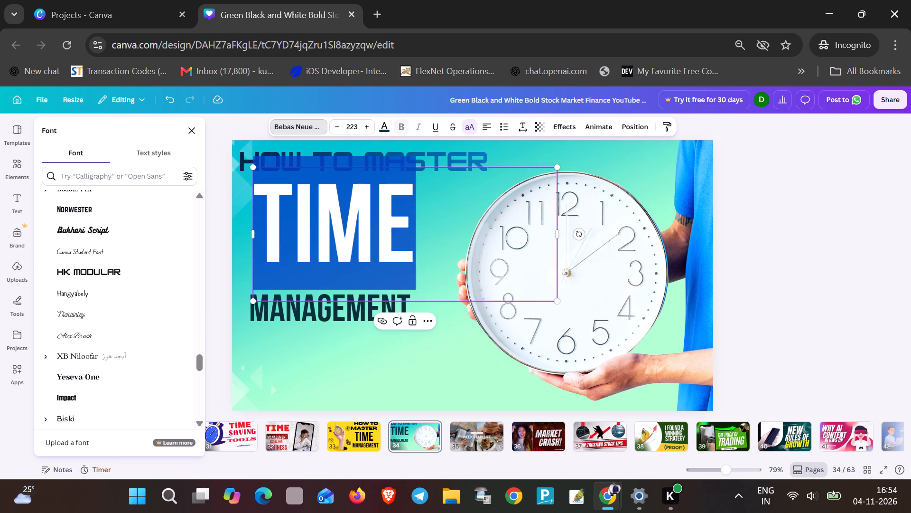
pyautogui.click(380, 127)
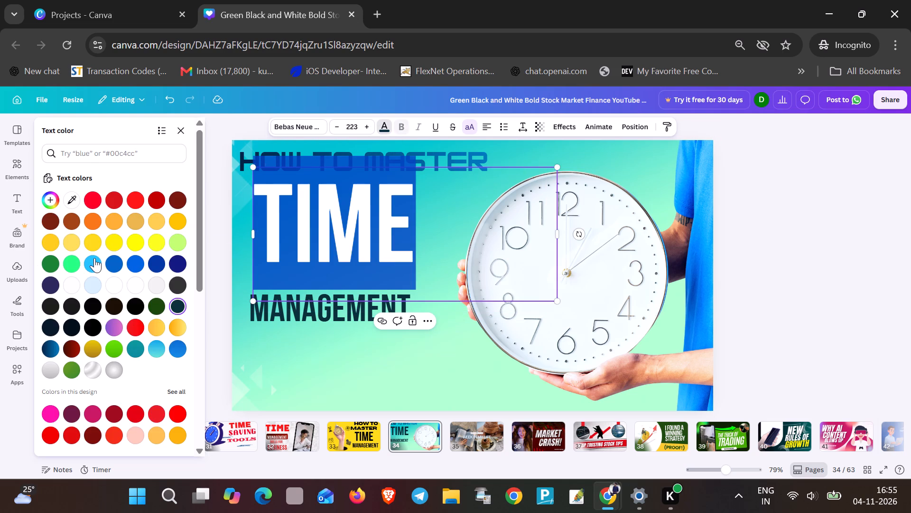
pyautogui.click(53, 345)
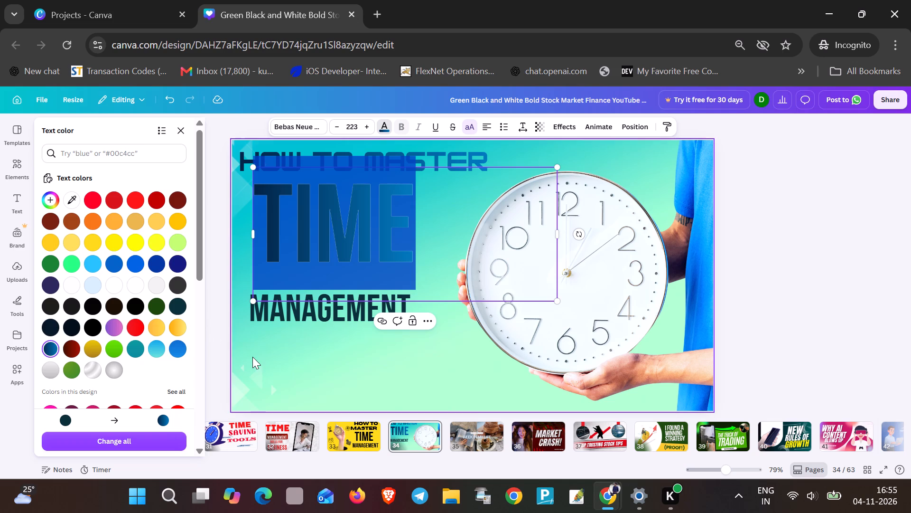
pyautogui.click(252, 357)
# Position "MANAGEMENT" close beneath "TIME" with their left edges aligned, keeping "TIME" just below "HOW TO MASTER".
pyautogui.moveTo(314, 309); pyautogui.dragTo(326, 288)
pyautogui.doubleClick(326, 288)
pyautogui.click(326, 288)
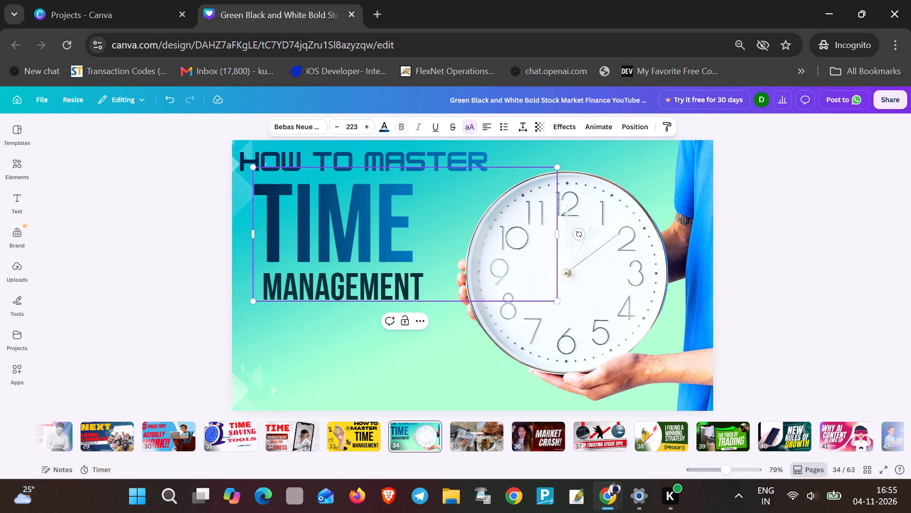
pyautogui.doubleClick(392, 284)
pyautogui.click(373, 331)
pyautogui.click(366, 280)
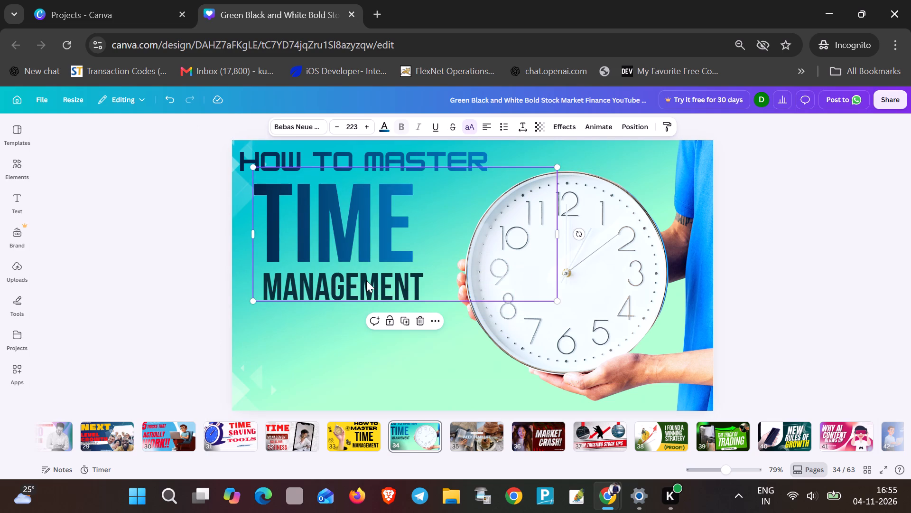
pyautogui.moveTo(366, 280); pyautogui.dragTo(371, 238)
pyautogui.moveTo(359, 288); pyautogui.dragTo(358, 288)
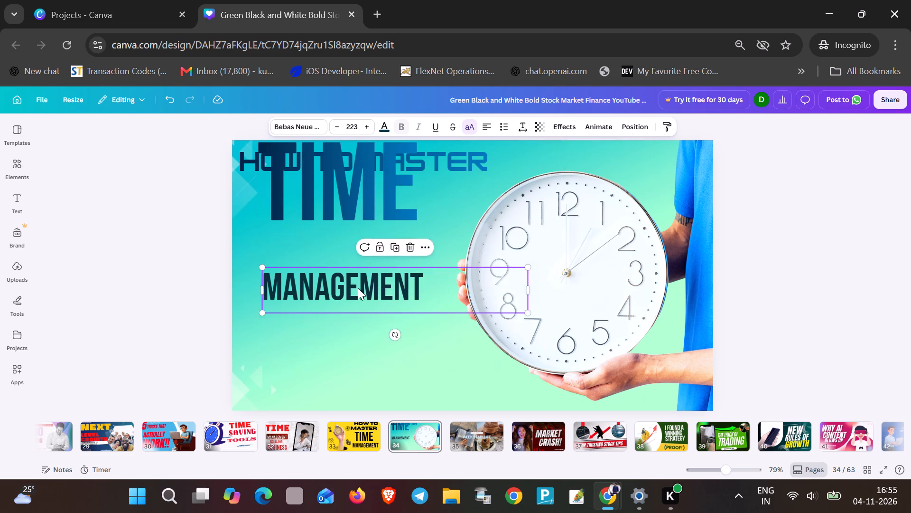
pyautogui.moveTo(358, 288); pyautogui.dragTo(359, 321)
pyautogui.moveTo(346, 190); pyautogui.dragTo(345, 199)
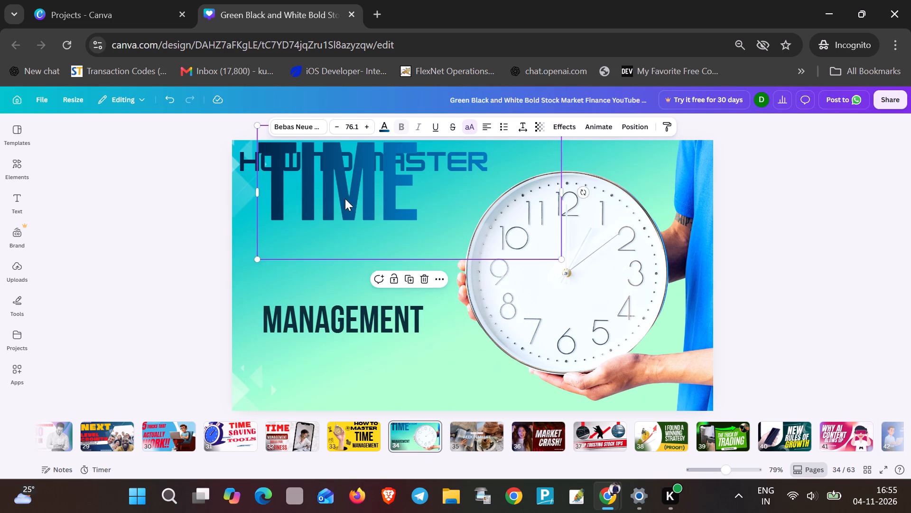
pyautogui.moveTo(345, 199); pyautogui.dragTo(344, 240)
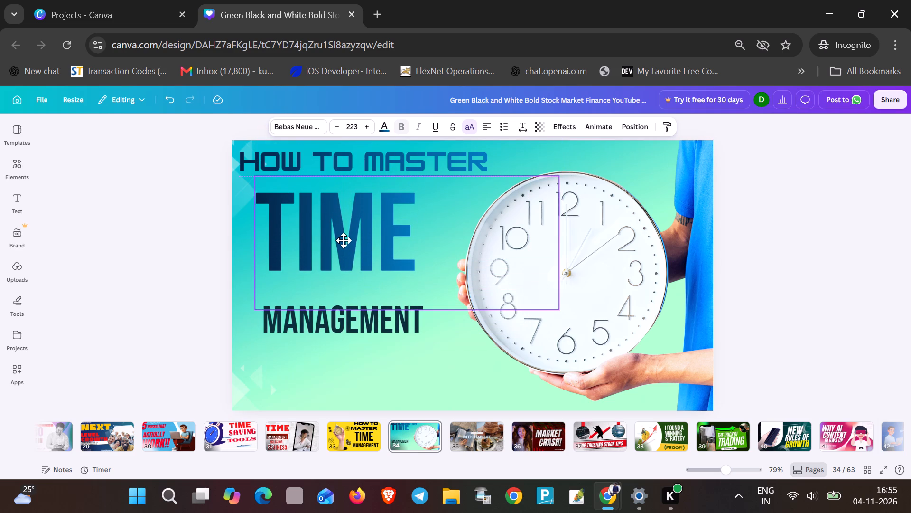
pyautogui.moveTo(344, 240); pyautogui.dragTo(343, 232)
pyautogui.moveTo(338, 322); pyautogui.dragTo(334, 313)
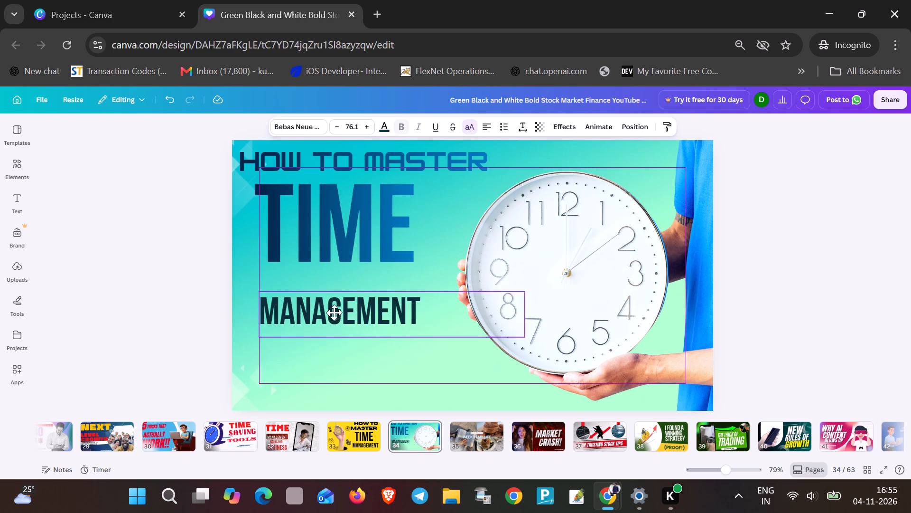
pyautogui.moveTo(334, 313); pyautogui.dragTo(331, 294)
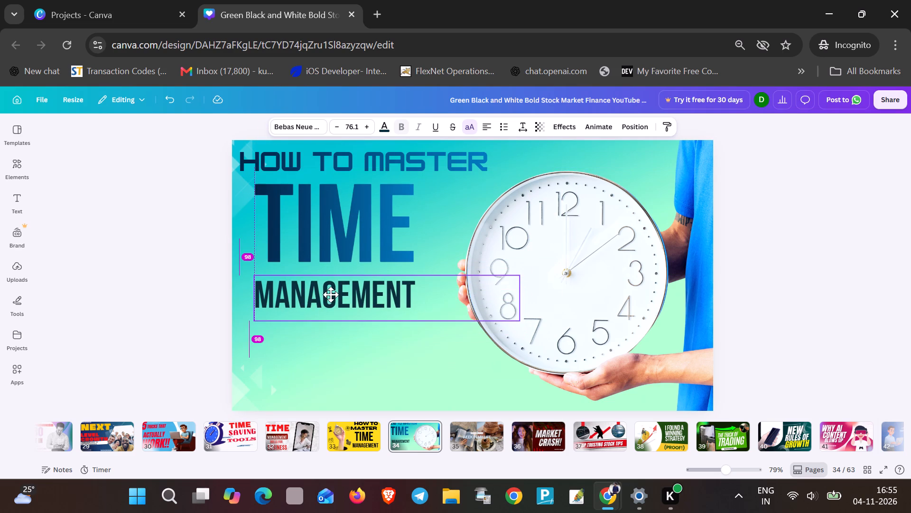
pyautogui.moveTo(331, 294); pyautogui.dragTo(331, 294)
pyautogui.click(325, 335)
# Recolour the word "MANAGEMENT" with the same blue linear gradient (#022345, #007bc0).
pyautogui.tripleClick(326, 304)
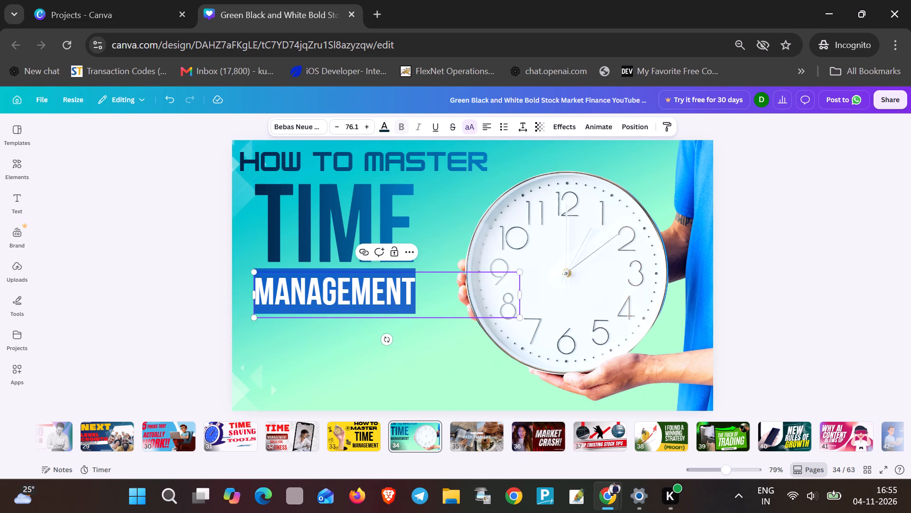
pyautogui.click(387, 132)
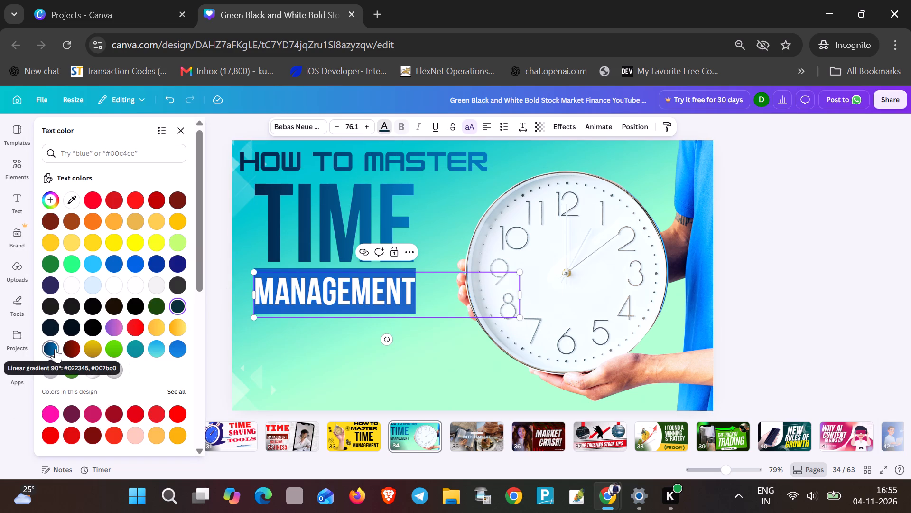
pyautogui.click(55, 349)
pyautogui.click(271, 334)
# Enlarge "MANAGEMENT" to font size 97.7, keeping it beneath "TIME" and extending it to the thumbnail's left edge.
pyautogui.click(259, 296)
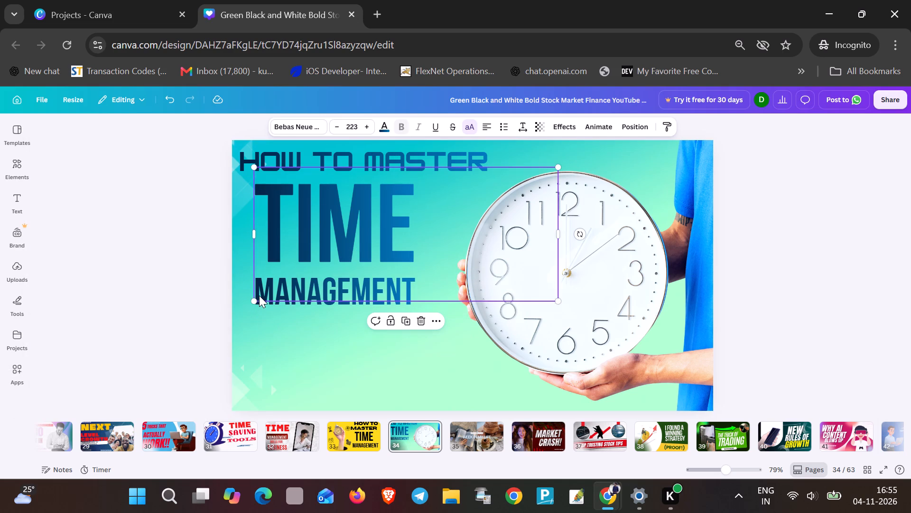
pyautogui.click(277, 311)
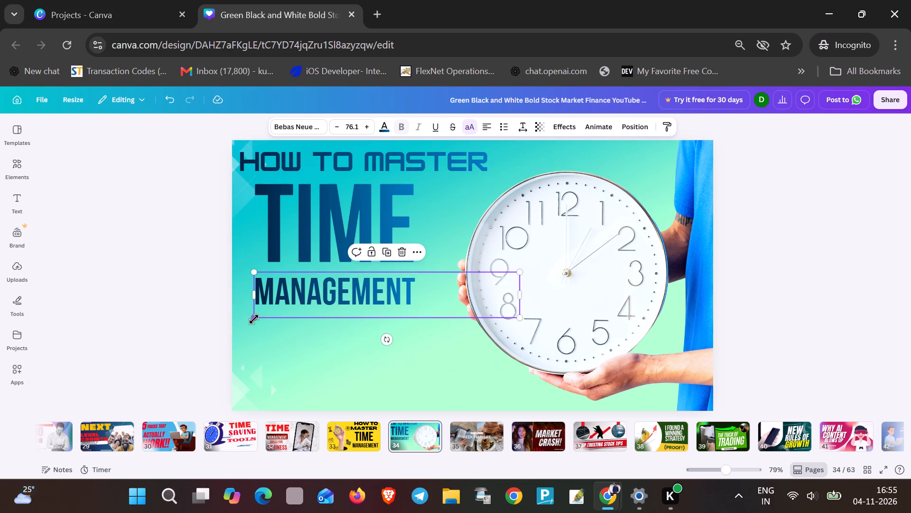
pyautogui.moveTo(254, 319); pyautogui.dragTo(231, 340)
pyautogui.click(302, 356)
pyautogui.click(305, 300)
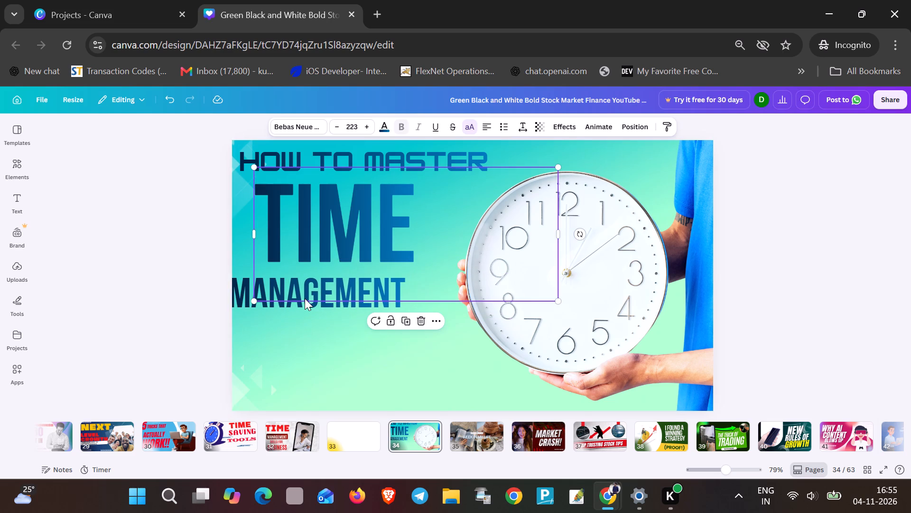
pyautogui.click(310, 316)
pyautogui.moveTo(310, 314); pyautogui.dragTo(323, 311)
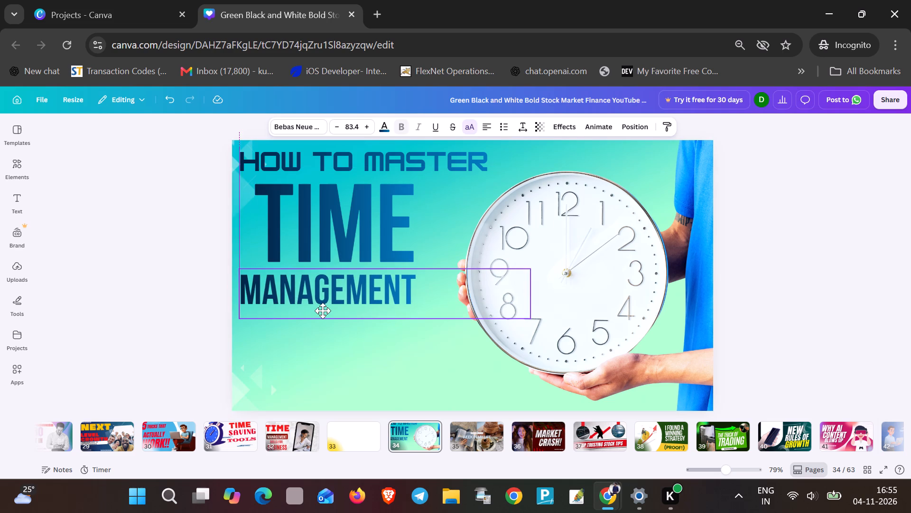
pyautogui.moveTo(323, 311); pyautogui.dragTo(328, 310)
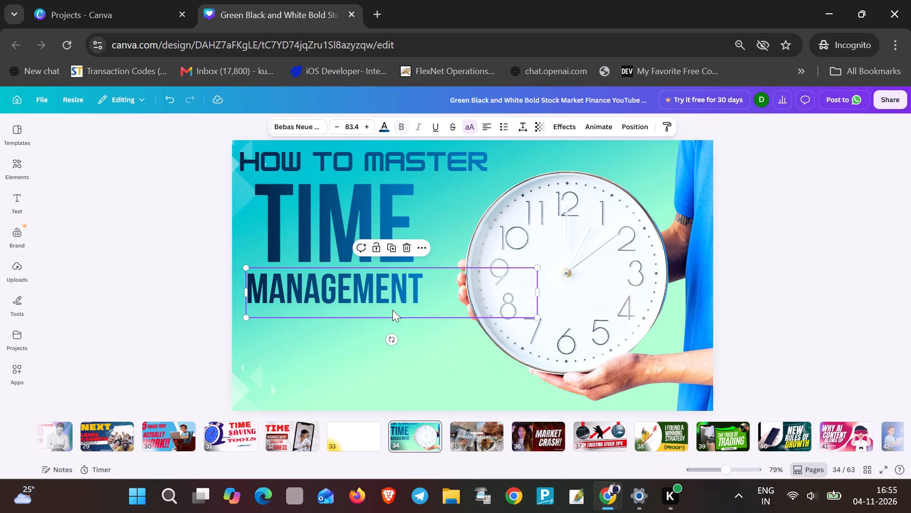
pyautogui.moveTo(538, 318); pyautogui.dragTo(570, 346)
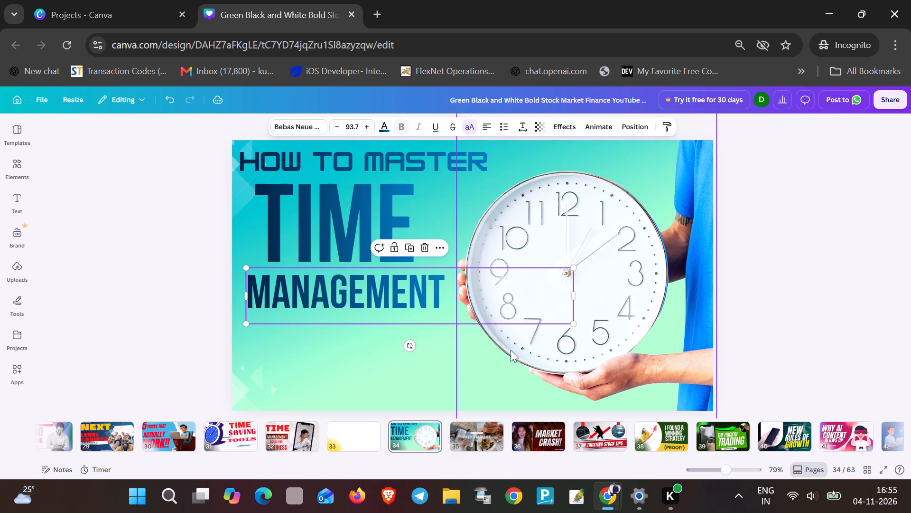
pyautogui.moveTo(248, 326); pyautogui.dragTo(238, 330)
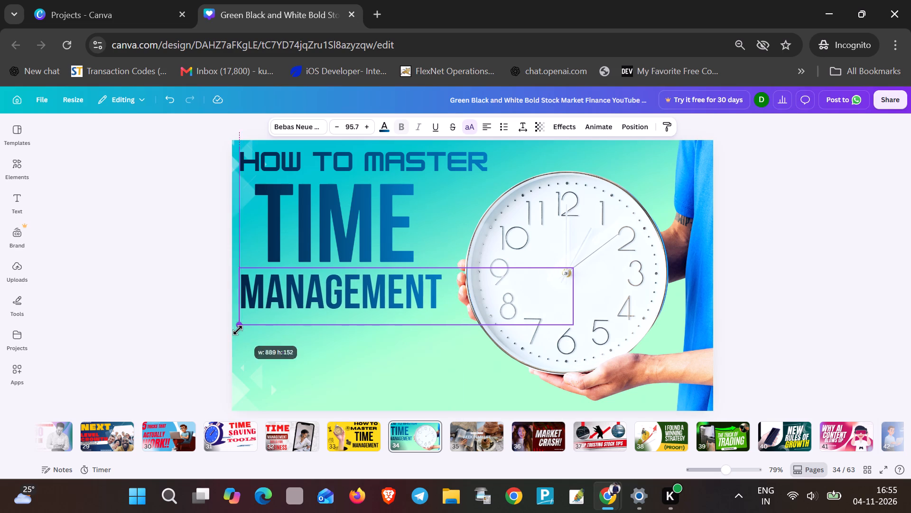
pyautogui.moveTo(238, 330); pyautogui.dragTo(233, 334)
pyautogui.click(406, 372)
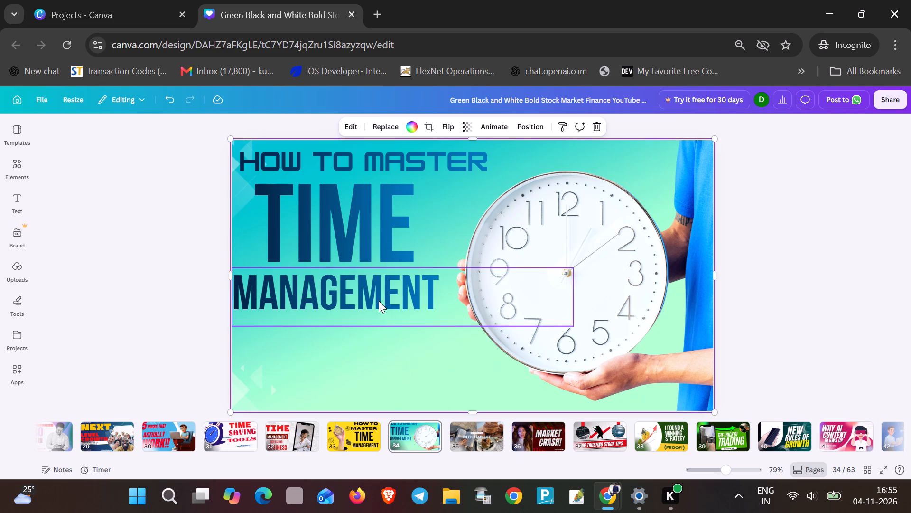
# Shift "TIME" slightly right and down, and move "MANAGEMENT" right and down so it is centred beneath "TIME".
pyautogui.moveTo(378, 300); pyautogui.dragTo(389, 305)
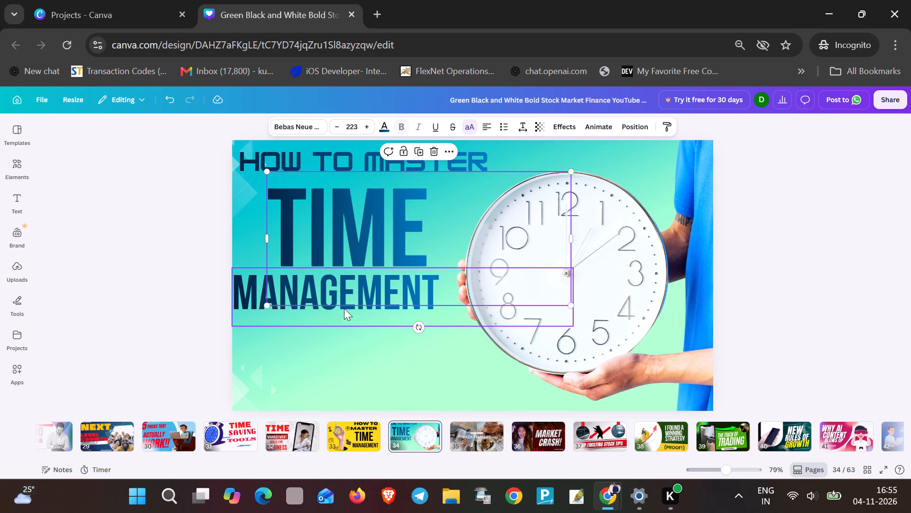
pyautogui.moveTo(340, 304); pyautogui.dragTo(335, 304)
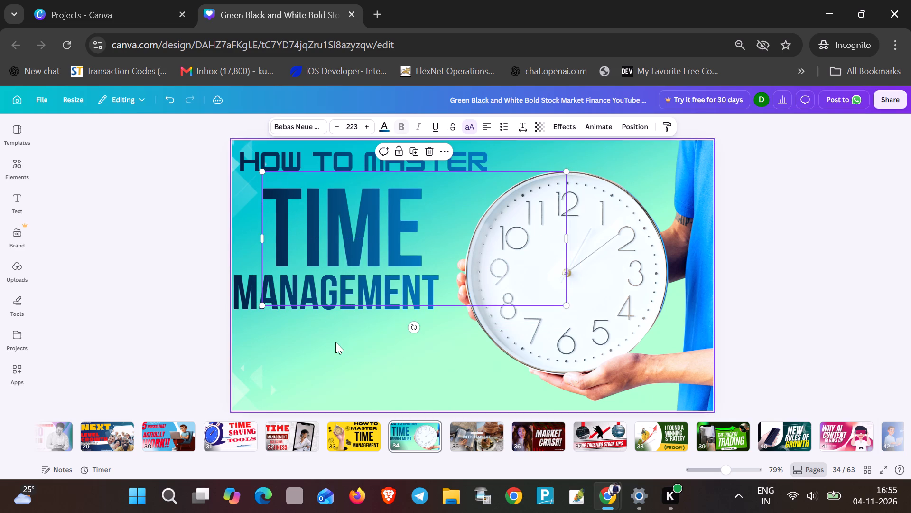
pyautogui.moveTo(336, 308); pyautogui.dragTo(348, 317)
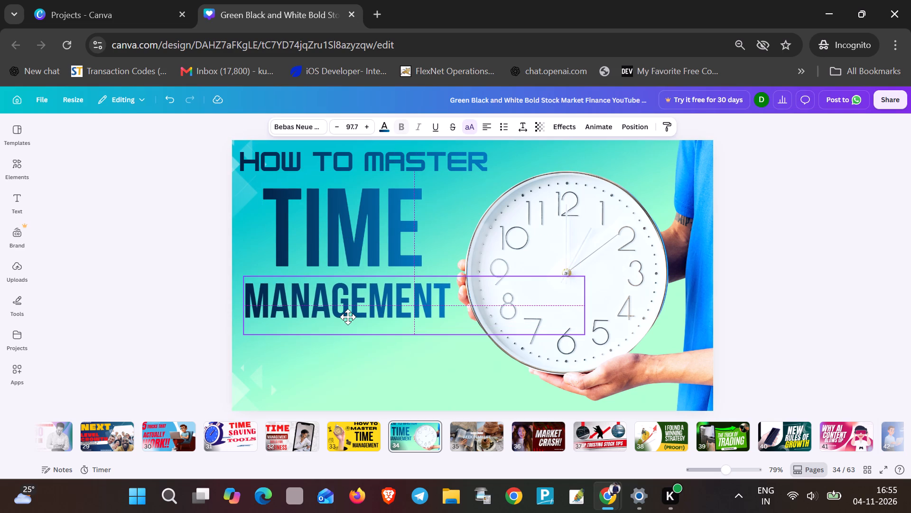
pyautogui.moveTo(348, 317); pyautogui.dragTo(348, 317)
# Retype the text of the enlarged bottom headline word as "MANAGEMENT".
pyautogui.doubleClick(348, 312)
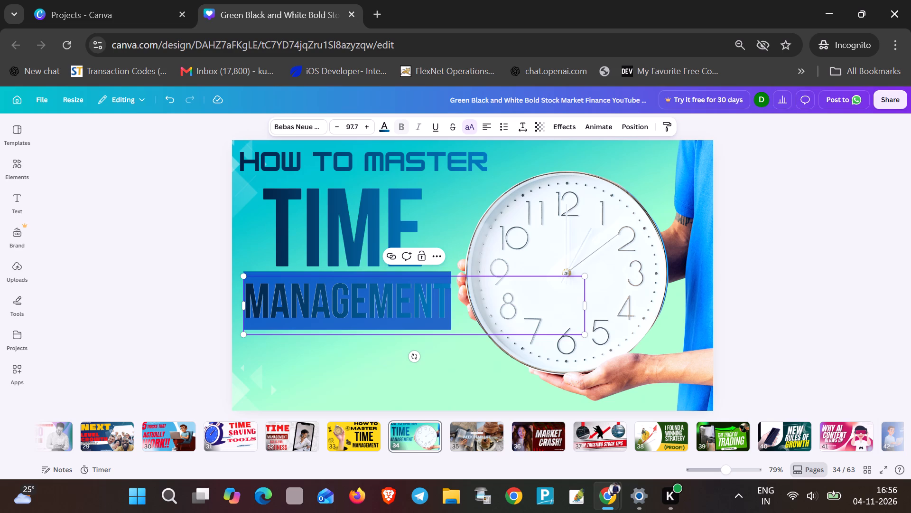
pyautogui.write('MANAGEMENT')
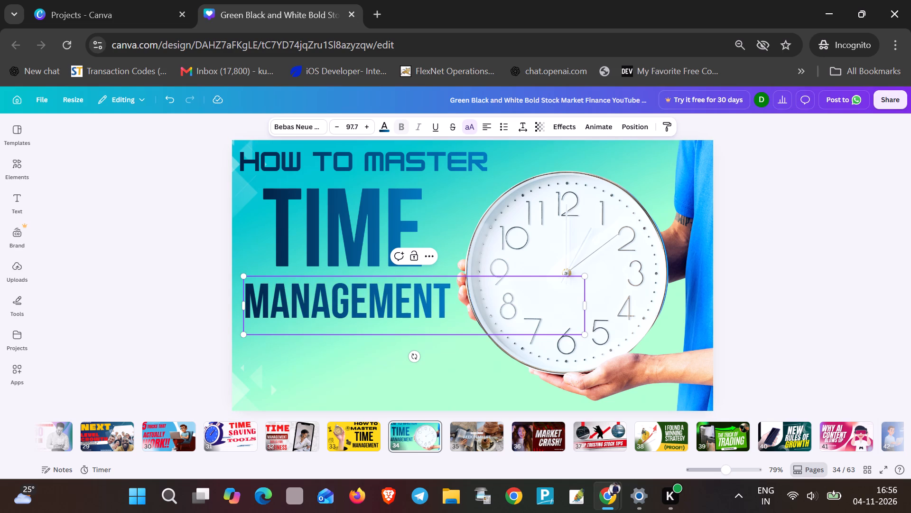
pyautogui.click(329, 333)
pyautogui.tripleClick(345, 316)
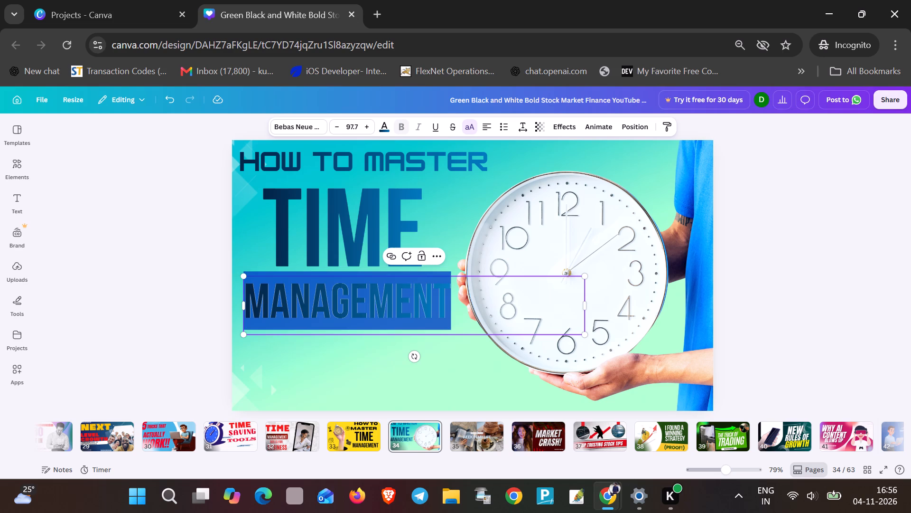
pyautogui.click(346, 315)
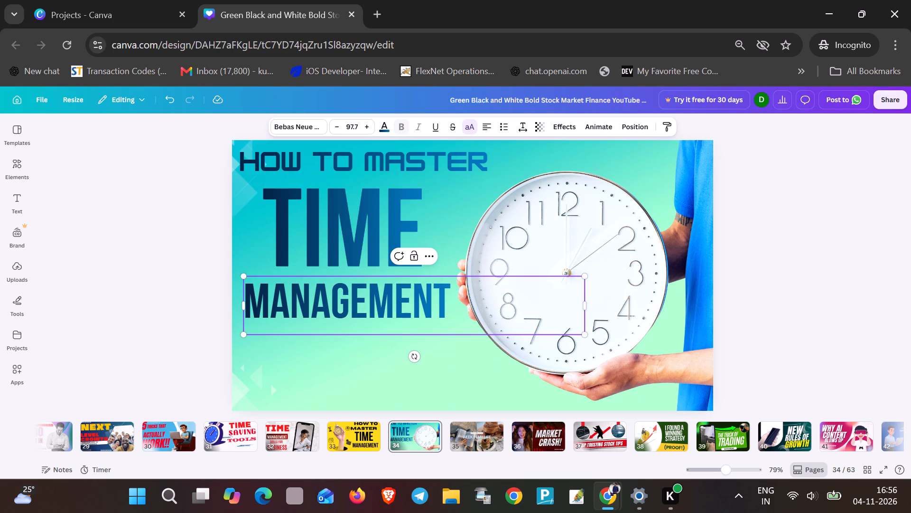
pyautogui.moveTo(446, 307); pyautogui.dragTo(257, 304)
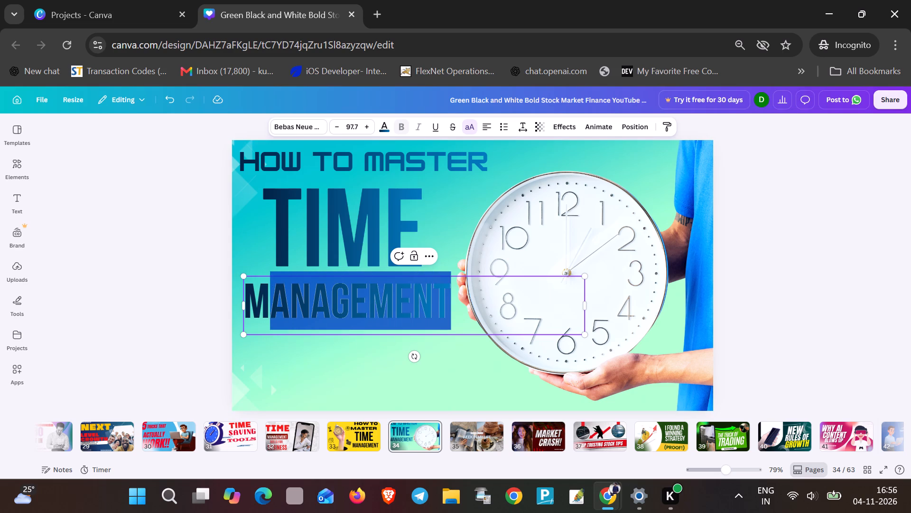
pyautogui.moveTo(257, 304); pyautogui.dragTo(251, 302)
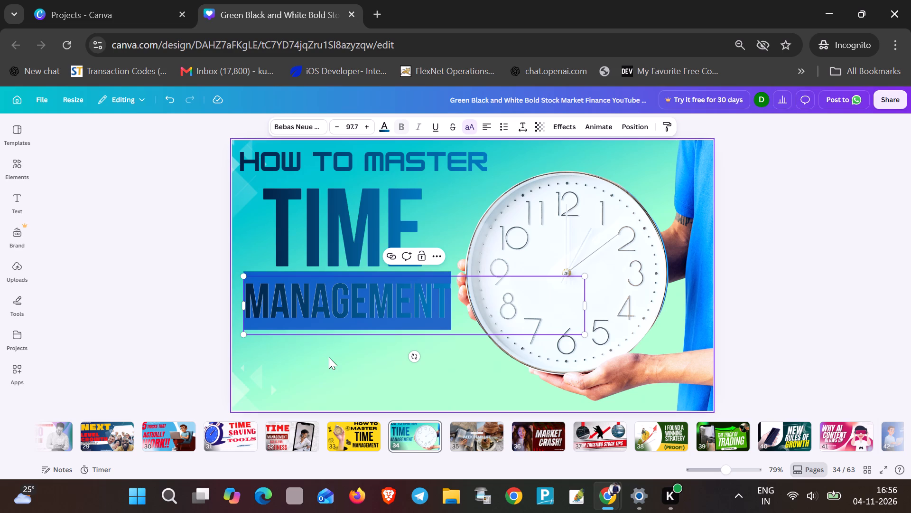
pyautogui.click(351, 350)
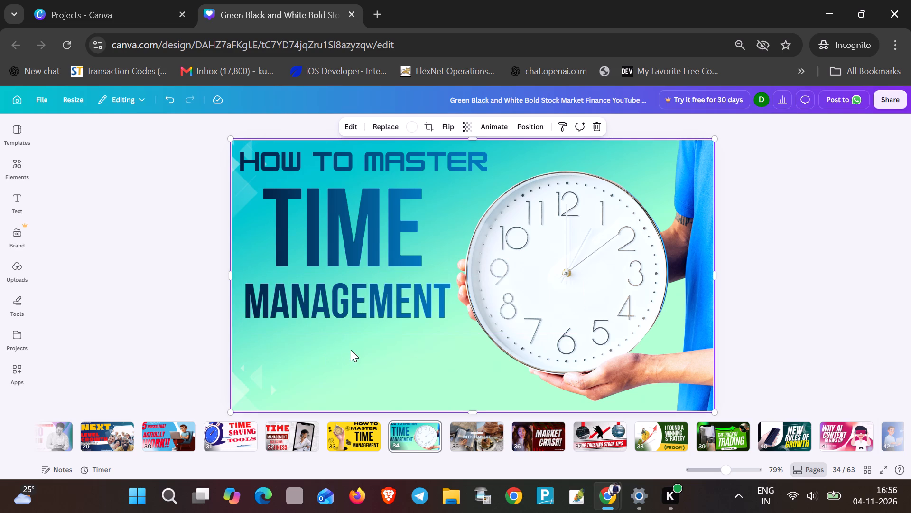
# Enlarge the "HOW TO MASTER" line to font size 52.1, keeping it on one line.
pyautogui.click(328, 158)
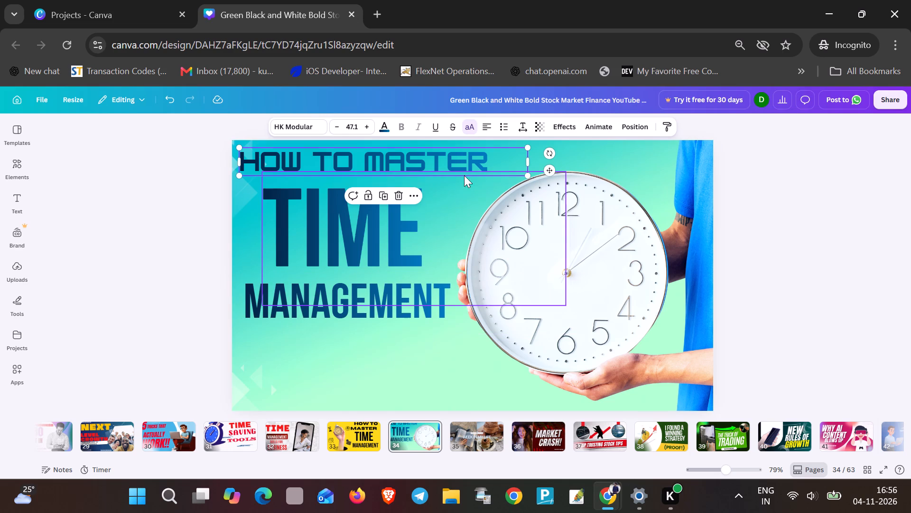
pyautogui.moveTo(530, 175); pyautogui.dragTo(532, 180)
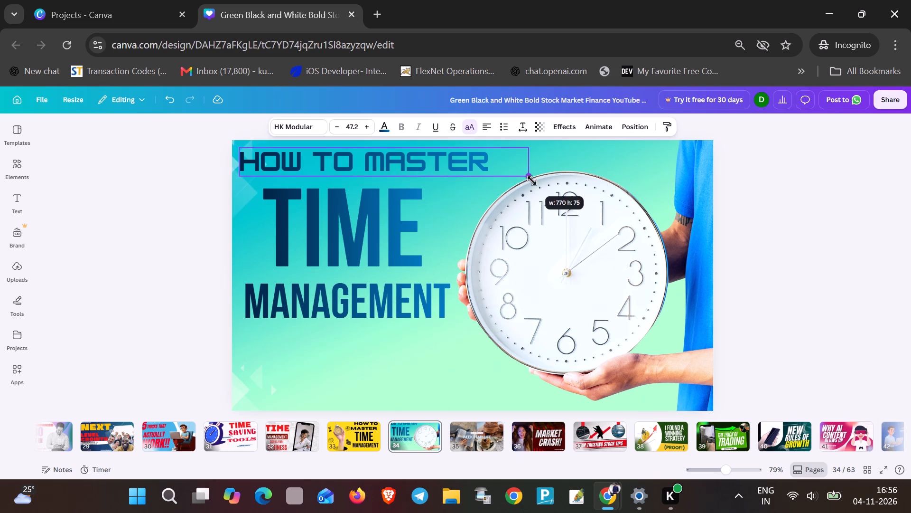
pyautogui.moveTo(532, 180); pyautogui.dragTo(558, 199)
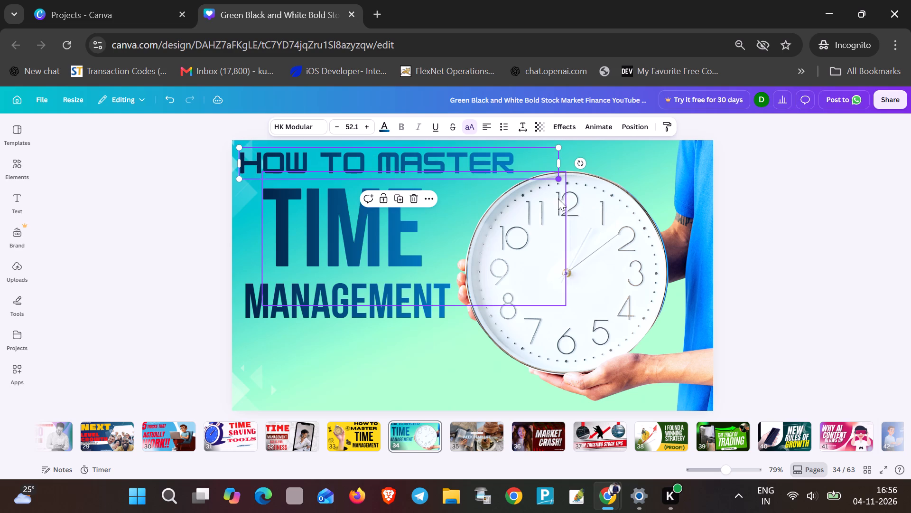
# Move "MANAGEMENT", "TIME" and "HOW TO MASTER" lower on page 34, keeping the three lines stacked beside the clock.
pyautogui.moveTo(382, 311); pyautogui.dragTo(385, 346)
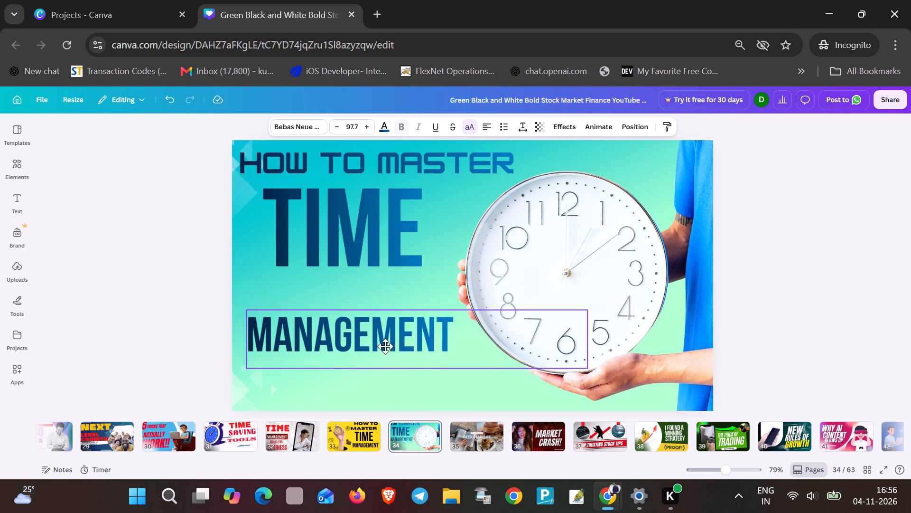
pyautogui.moveTo(385, 346); pyautogui.dragTo(390, 366)
pyautogui.moveTo(344, 245); pyautogui.dragTo(343, 245)
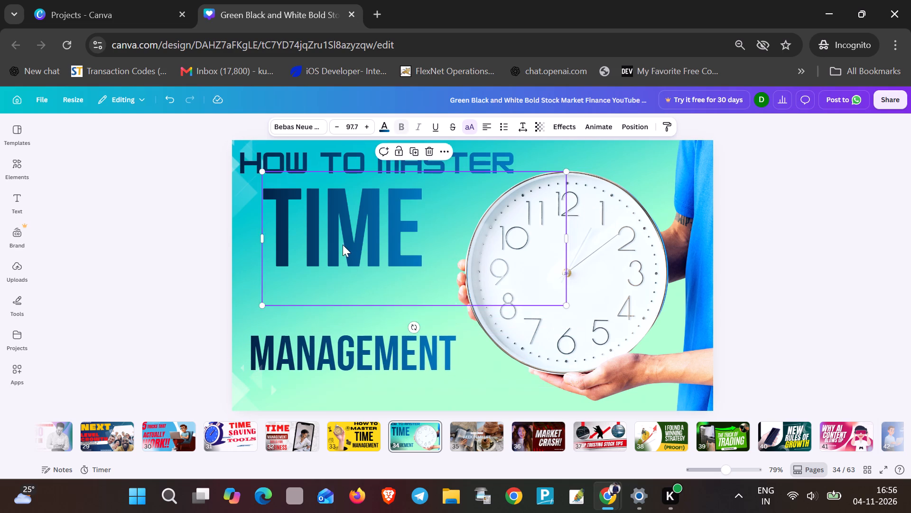
pyautogui.moveTo(343, 245); pyautogui.dragTo(342, 284)
pyautogui.moveTo(315, 161); pyautogui.dragTo(310, 195)
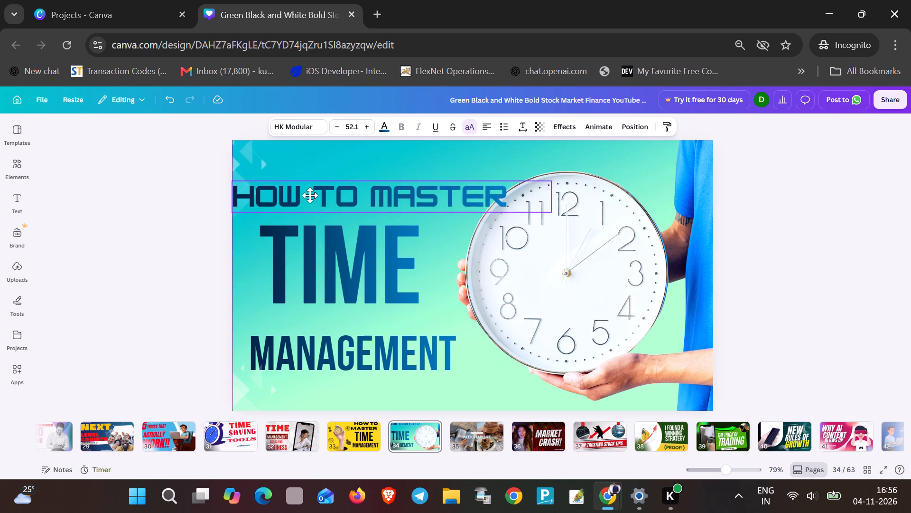
pyautogui.moveTo(310, 195); pyautogui.dragTo(312, 200)
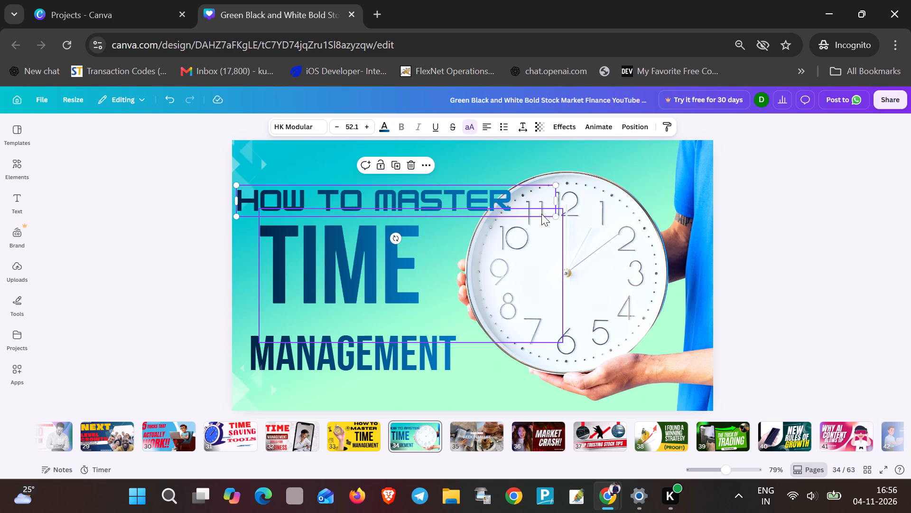
# Reduce the "HOW TO MASTER" line to font size 46.8 so it ends near the clock's edge.
pyautogui.moveTo(553, 215); pyautogui.dragTo(523, 206)
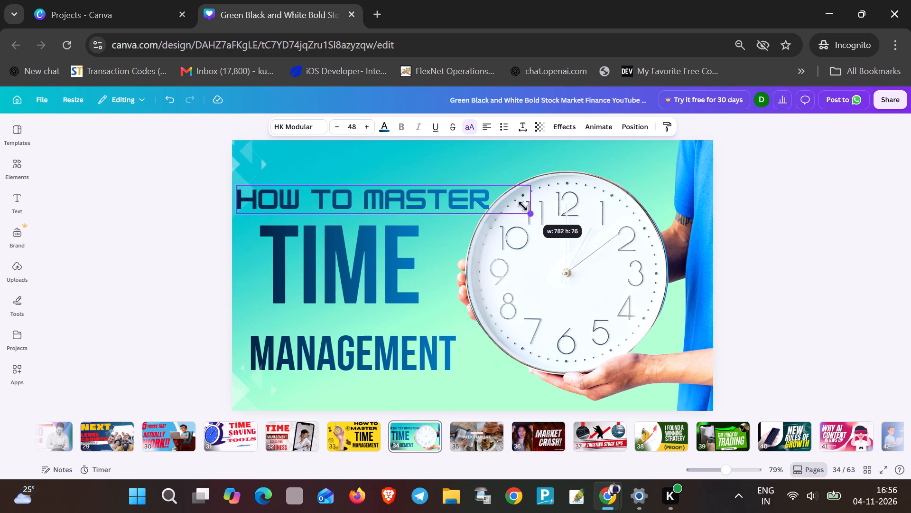
pyautogui.moveTo(523, 206); pyautogui.dragTo(521, 205)
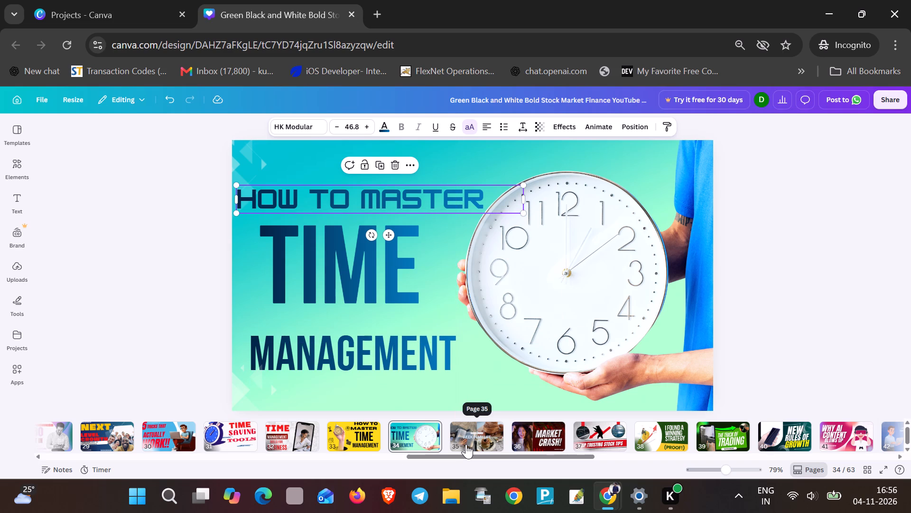
# Nudge "TIME" slightly right and down so it sits evenly between "HOW TO MASTER" and "MANAGEMENT".
pyautogui.click(423, 361)
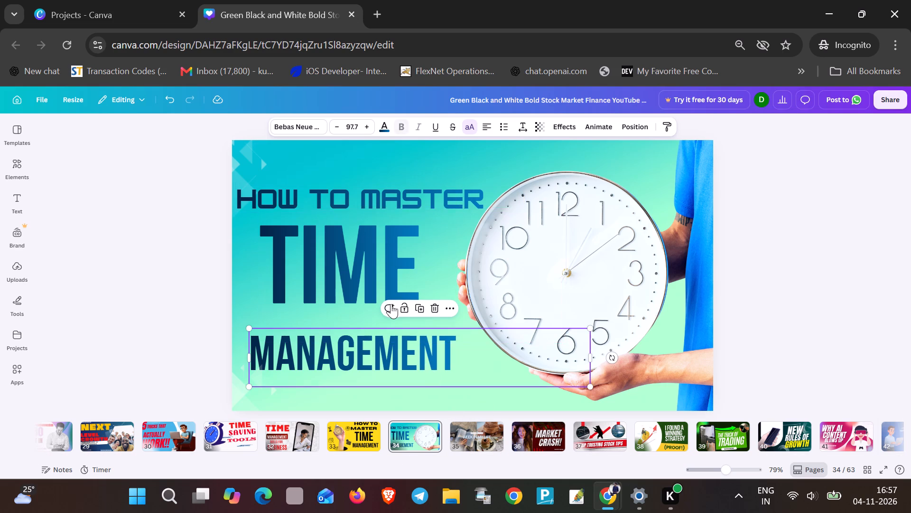
pyautogui.moveTo(367, 268); pyautogui.dragTo(374, 275)
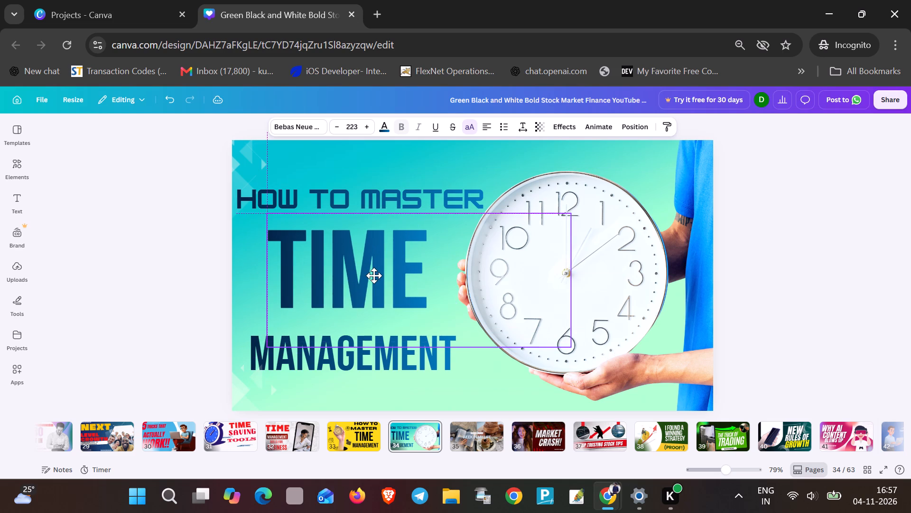
pyautogui.moveTo(374, 275); pyautogui.dragTo(371, 277)
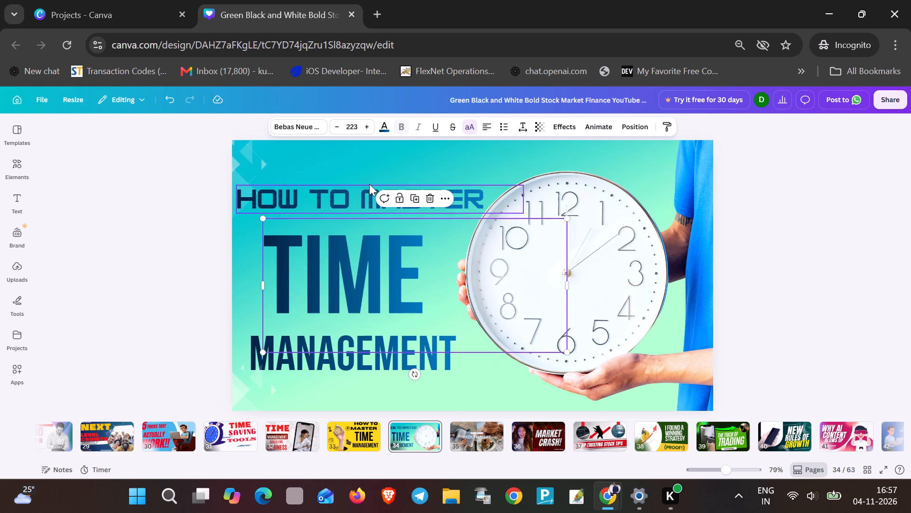
pyautogui.click(339, 171)
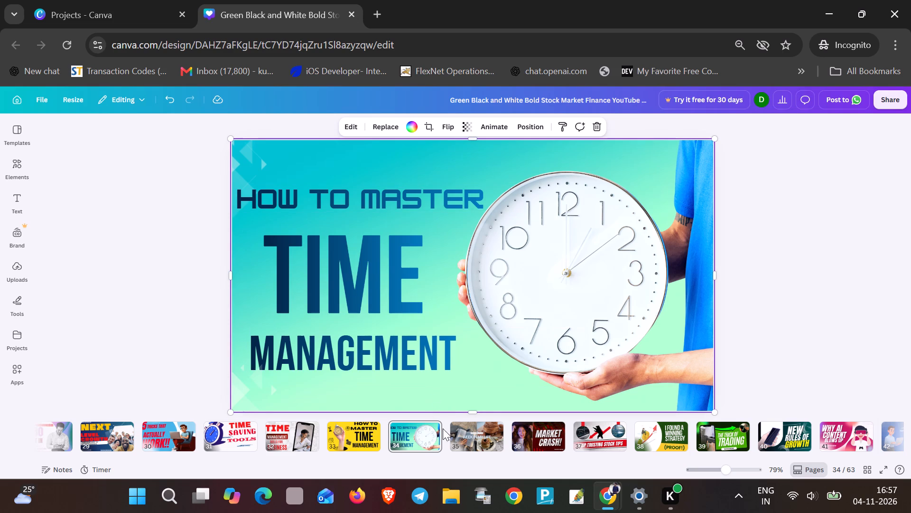
# Open page 35, the "WEEK IN MY LIFE" thumbnail.
pyautogui.click(464, 444)
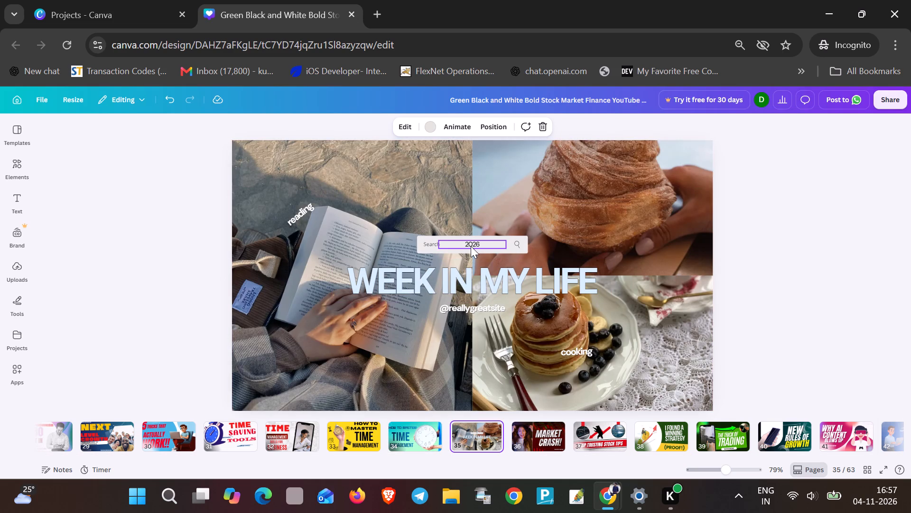
pyautogui.click(419, 210)
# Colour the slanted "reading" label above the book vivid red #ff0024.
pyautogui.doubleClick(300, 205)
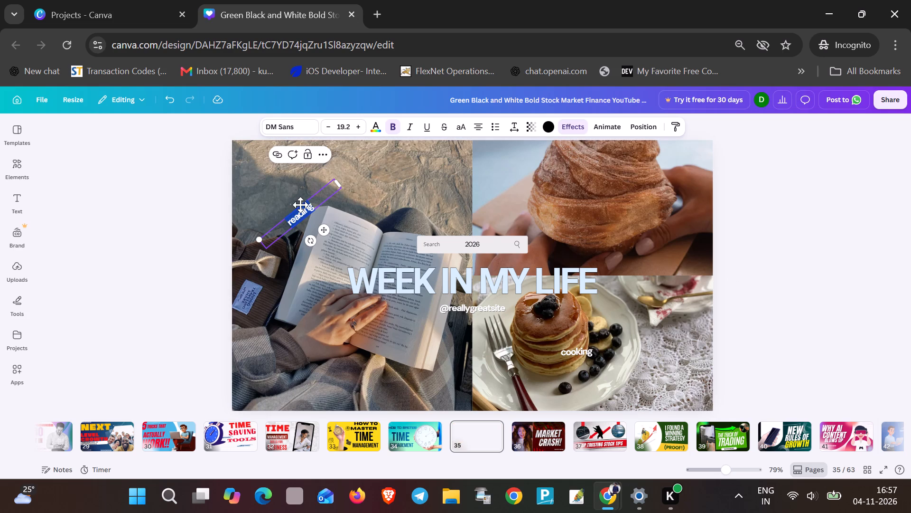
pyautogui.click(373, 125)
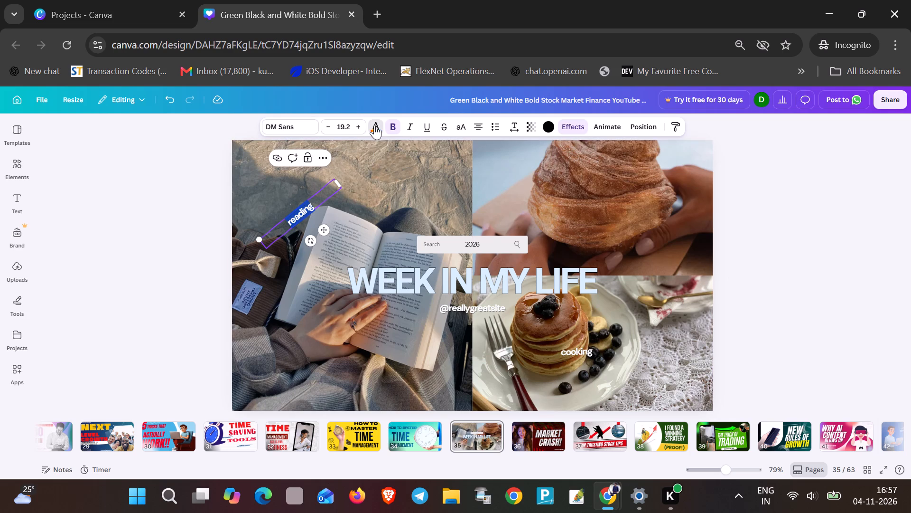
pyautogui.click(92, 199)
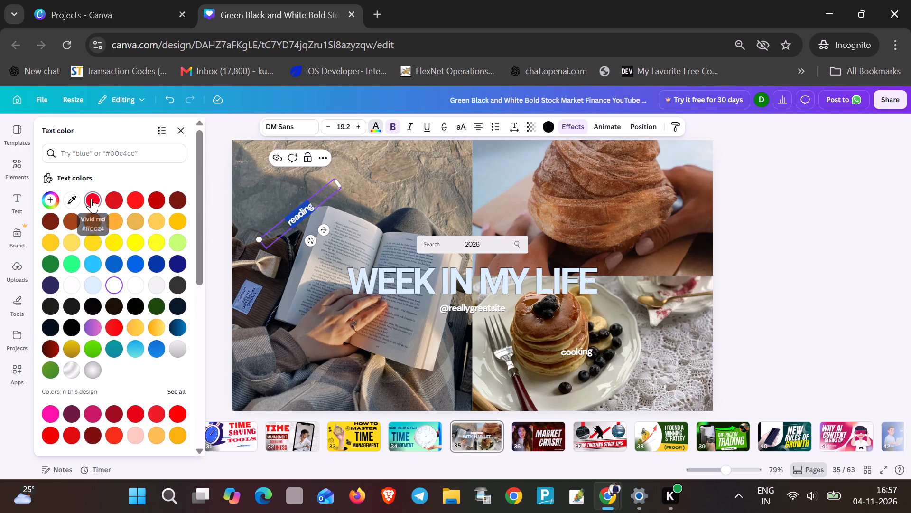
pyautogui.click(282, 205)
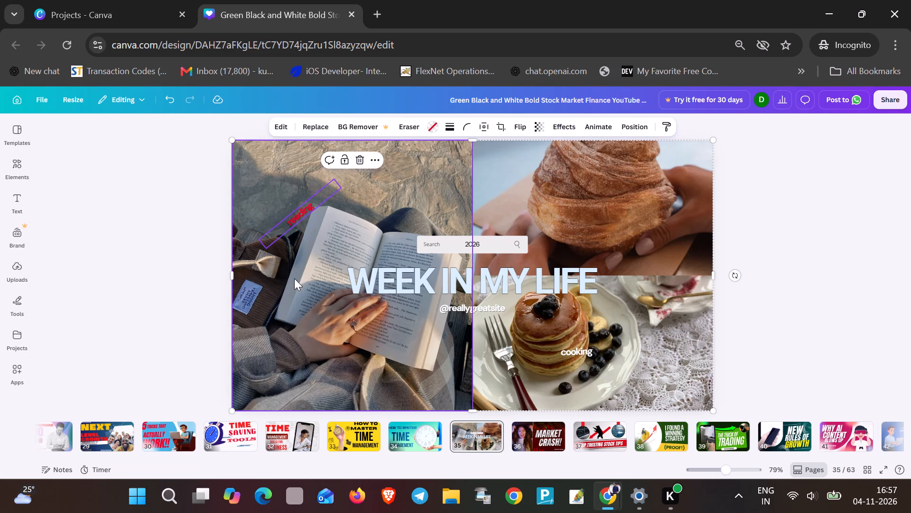
# Enlarge the "WEEK IN MY LIFE" headline to font size 73.8.
pyautogui.tripleClick(447, 273)
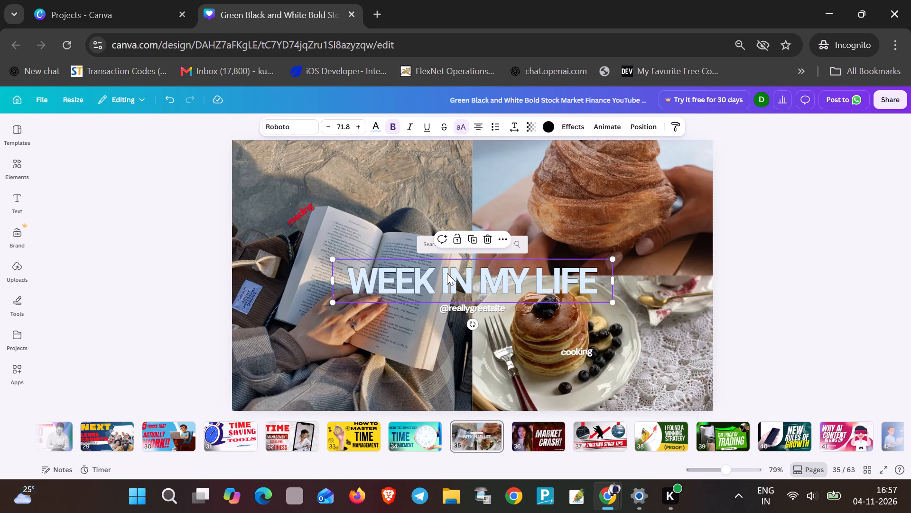
pyautogui.click(359, 127)
pyautogui.click(359, 127)
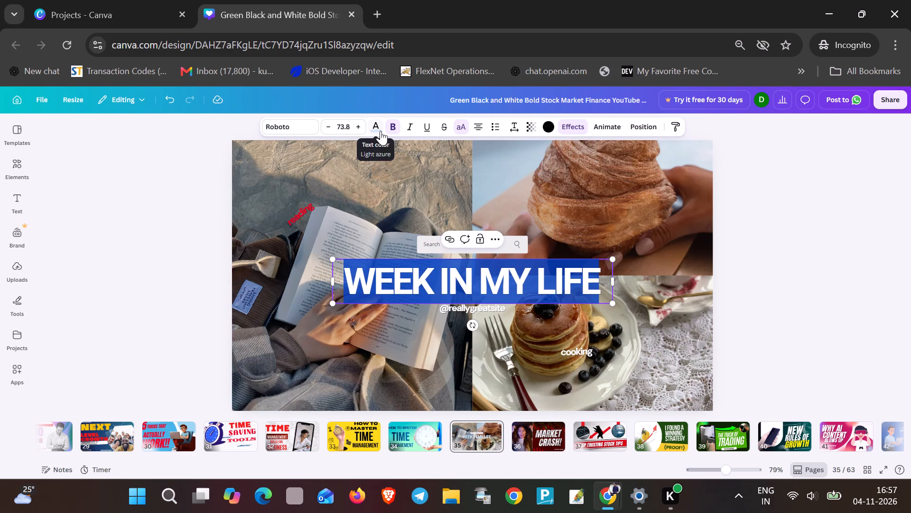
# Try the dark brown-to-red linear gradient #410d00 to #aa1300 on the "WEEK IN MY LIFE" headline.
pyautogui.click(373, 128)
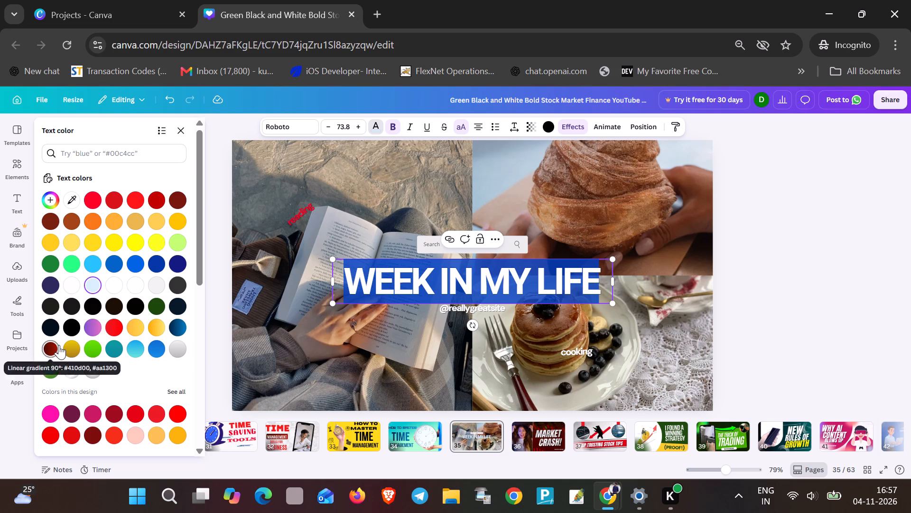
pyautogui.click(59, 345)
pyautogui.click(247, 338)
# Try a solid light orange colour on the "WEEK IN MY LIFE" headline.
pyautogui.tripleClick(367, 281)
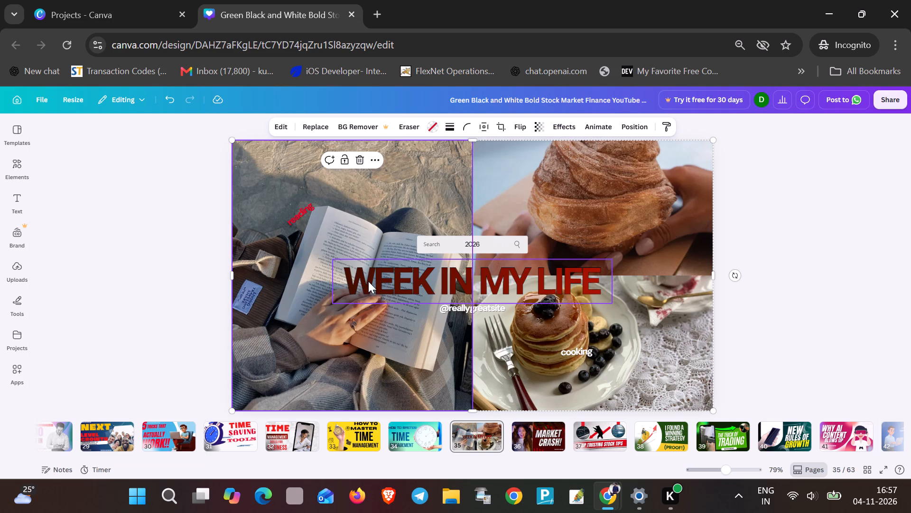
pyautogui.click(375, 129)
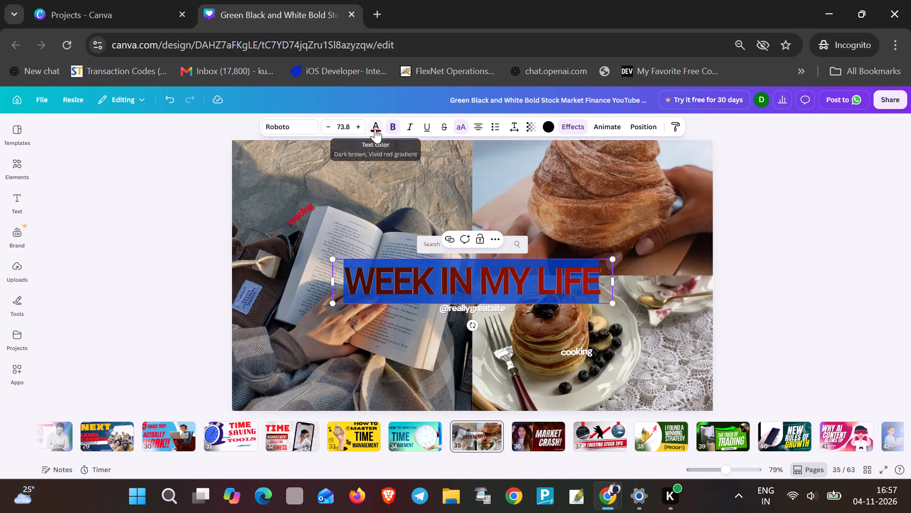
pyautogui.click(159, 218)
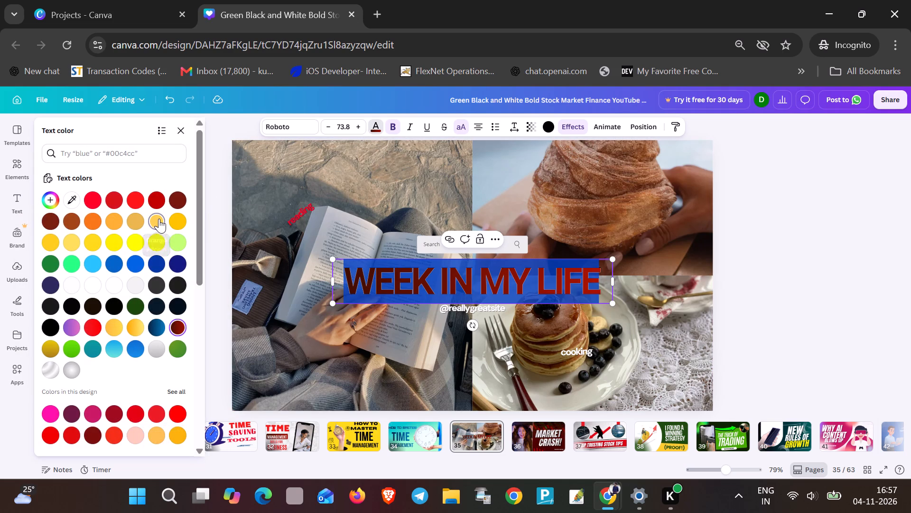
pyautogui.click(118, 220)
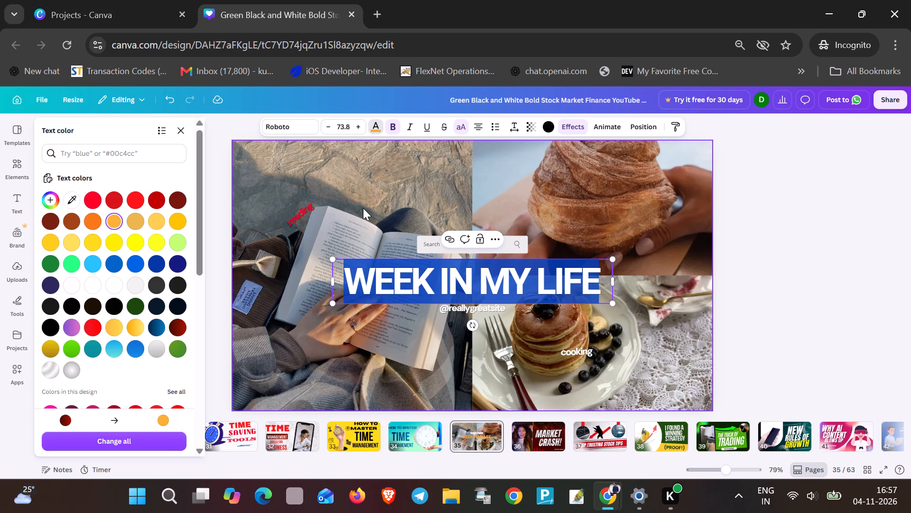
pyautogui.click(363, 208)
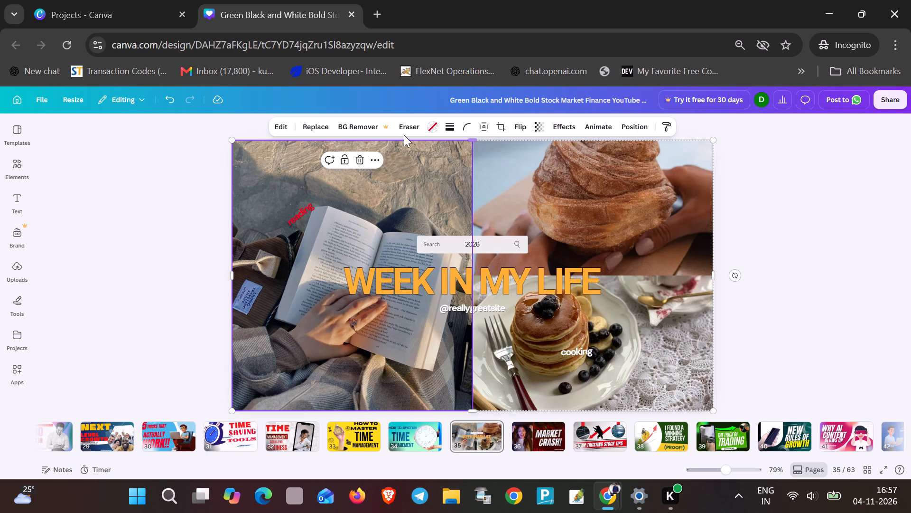
# Colour the "WEEK IN MY LIFE" headline golden yellow.
pyautogui.click(423, 279)
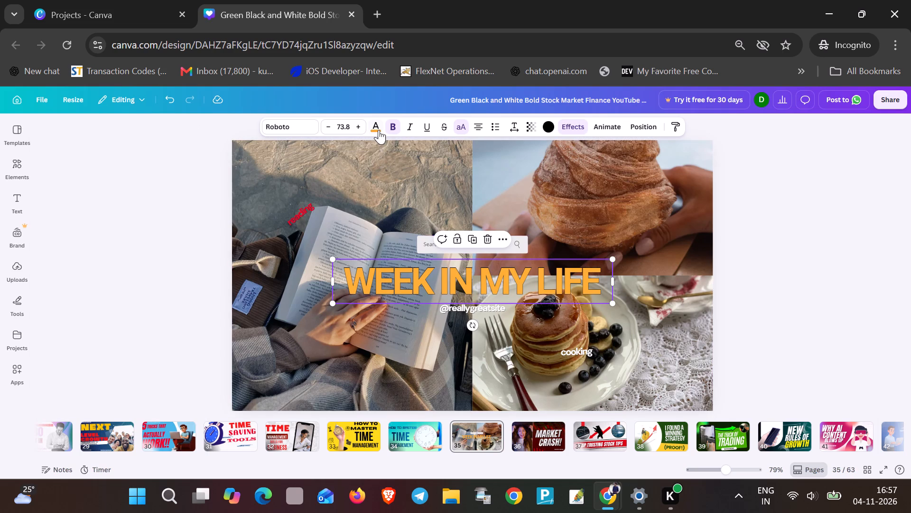
pyautogui.click(378, 128)
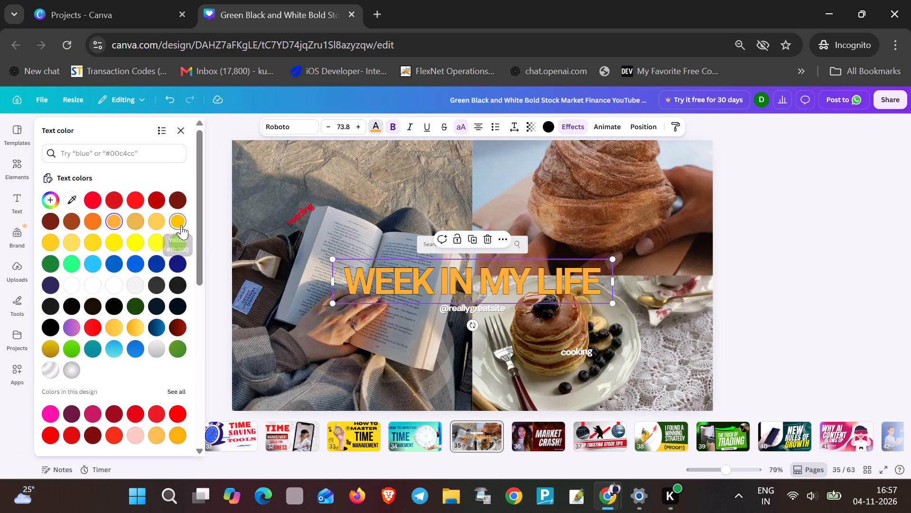
pyautogui.click(181, 225)
pyautogui.click(322, 241)
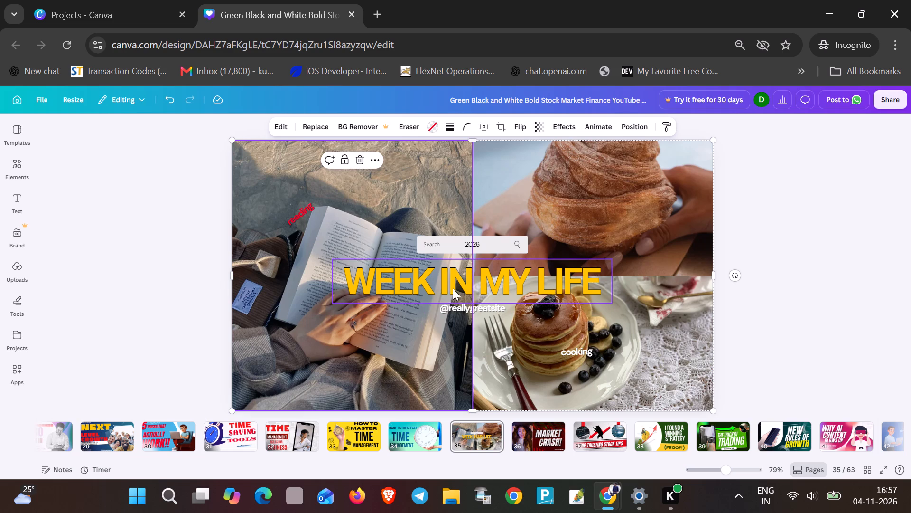
pyautogui.doubleClick(470, 306)
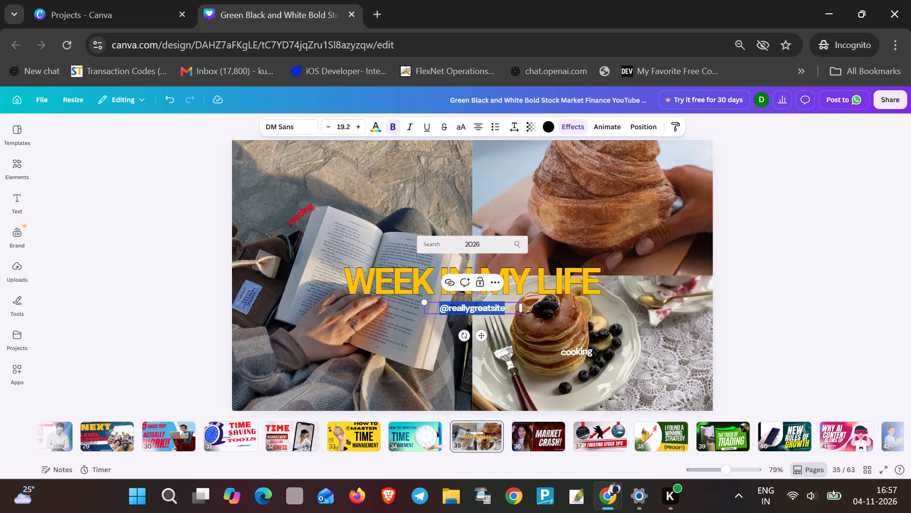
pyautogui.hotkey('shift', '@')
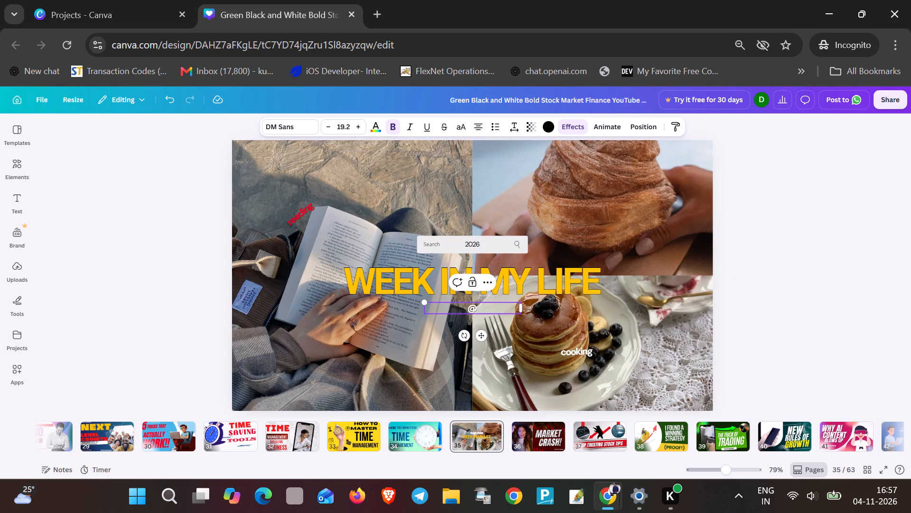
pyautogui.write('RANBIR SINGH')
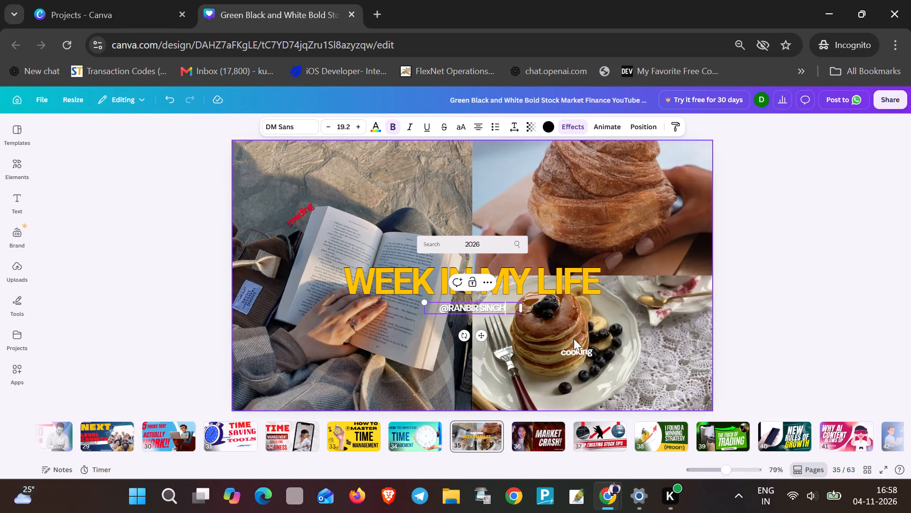
# Colour the "cooking" label over the pancake plate bright yellow.
pyautogui.tripleClick(585, 349)
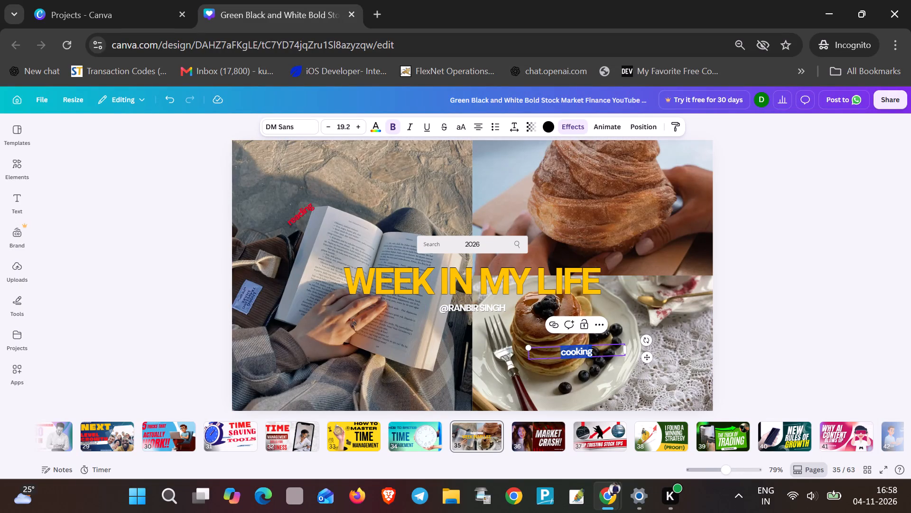
pyautogui.click(372, 127)
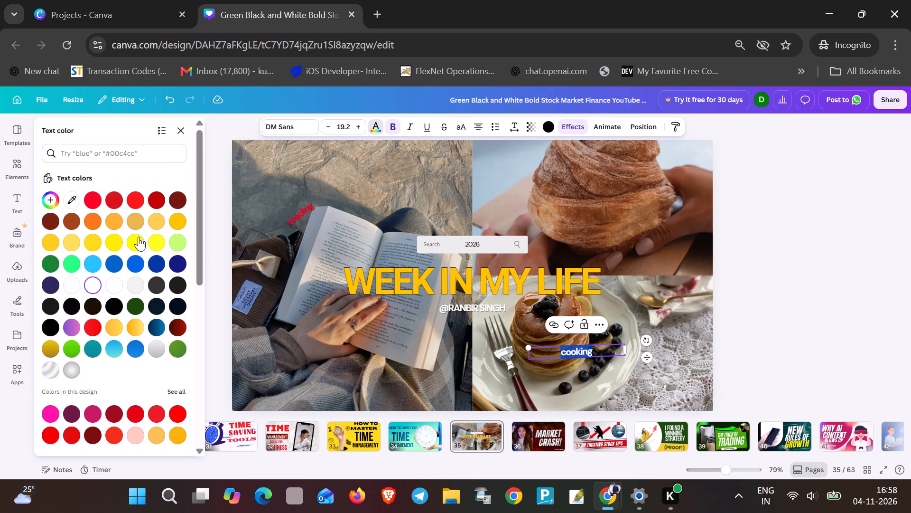
pyautogui.click(151, 243)
pyautogui.click(343, 337)
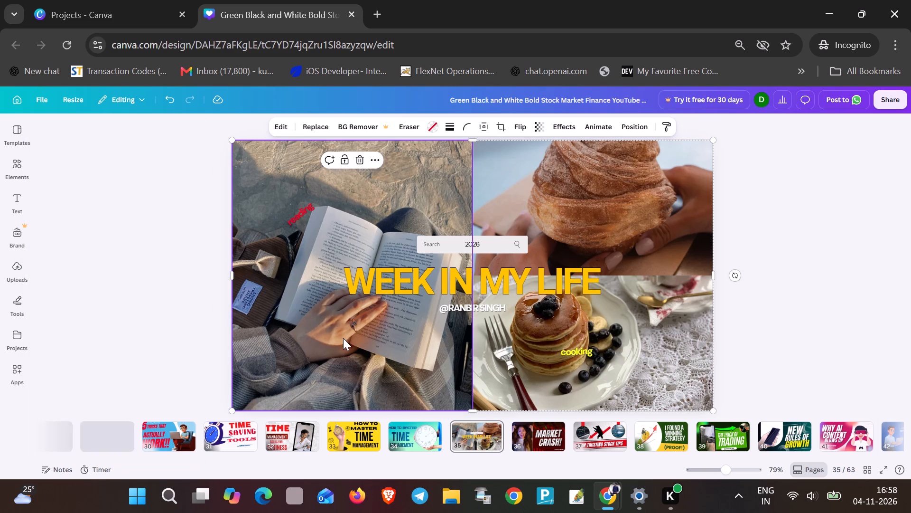
# Colour the slanted "reading" label above the book bright yellow.
pyautogui.tripleClick(292, 218)
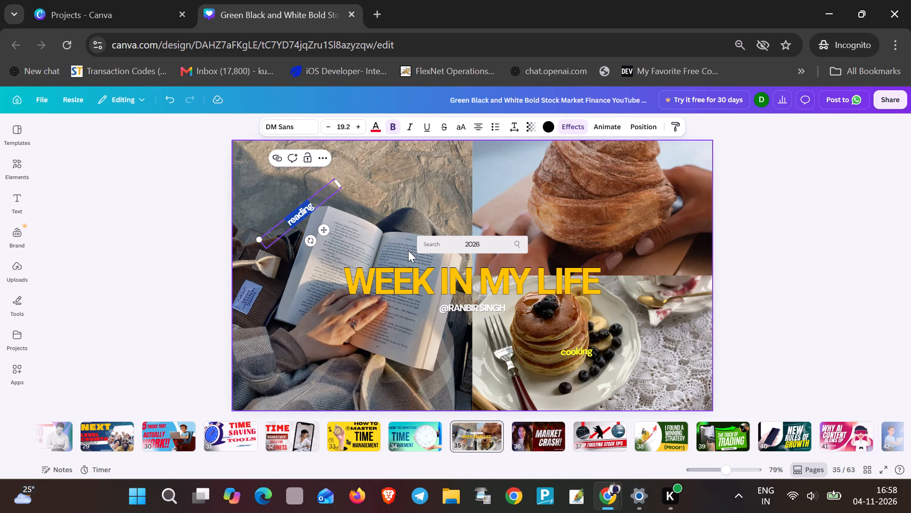
pyautogui.click(376, 124)
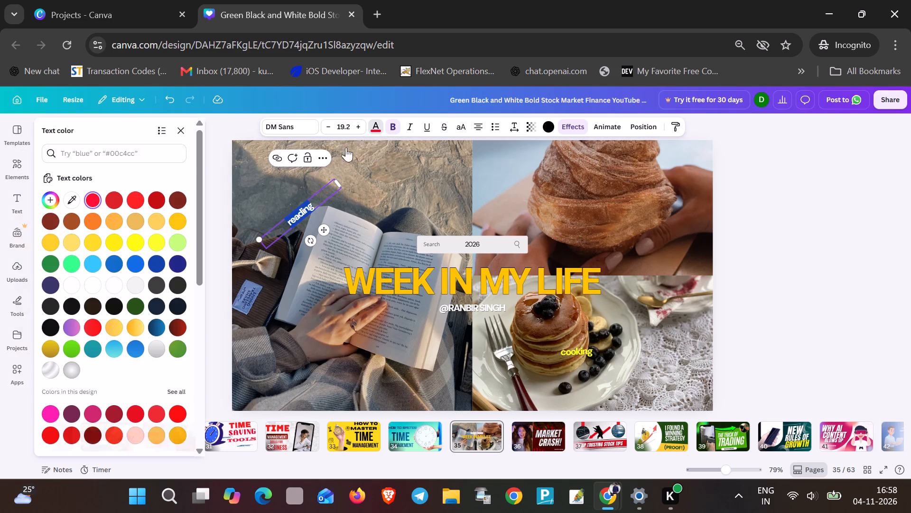
pyautogui.click(109, 241)
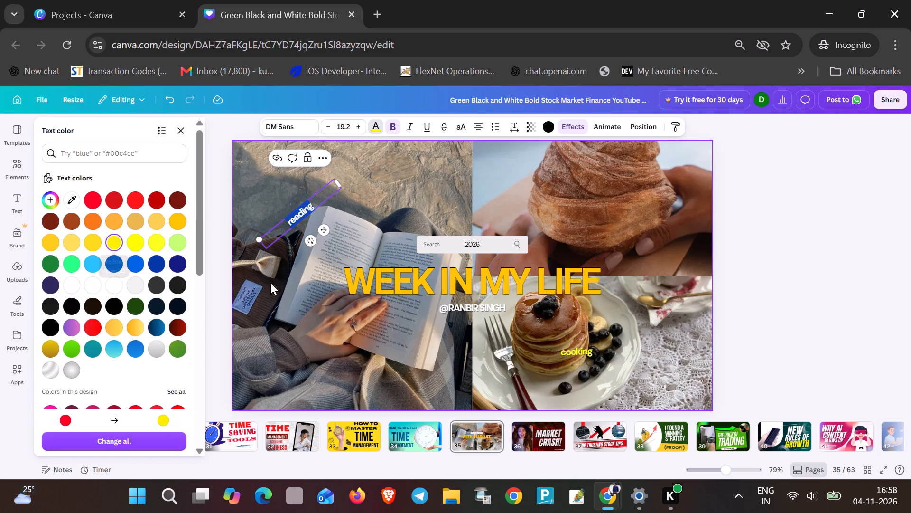
# Enlarge the @ handle beneath the "WEEK IN MY LIFE" headline to size 22.2 and colour it bright yellow.
pyautogui.click(291, 310)
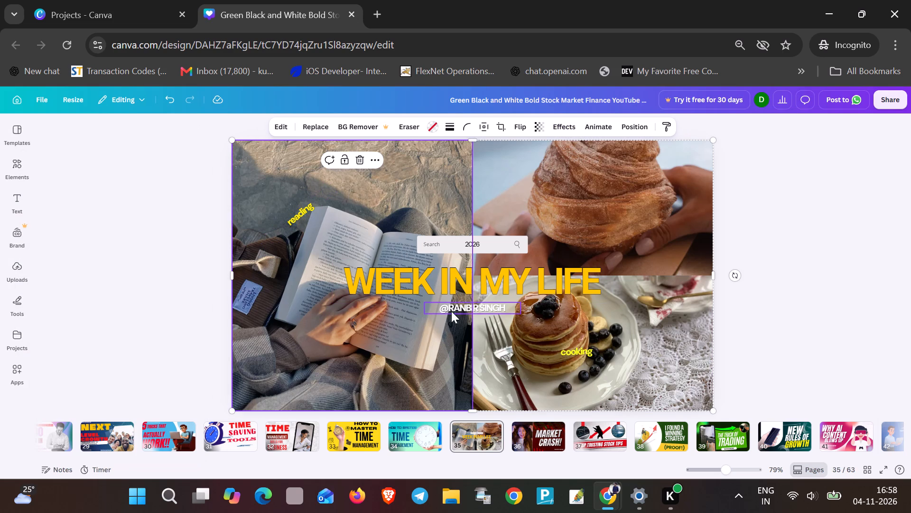
pyautogui.tripleClick(459, 308)
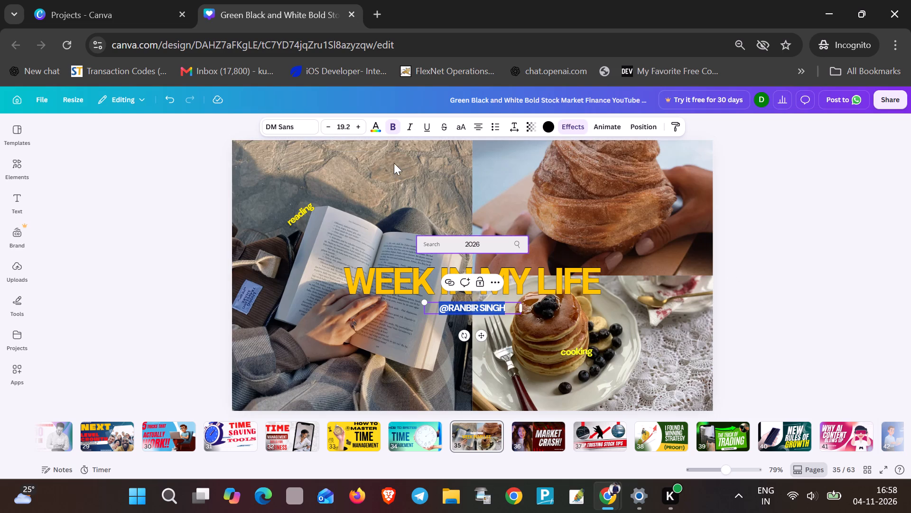
pyautogui.click(364, 127)
pyautogui.doubleClick(364, 127)
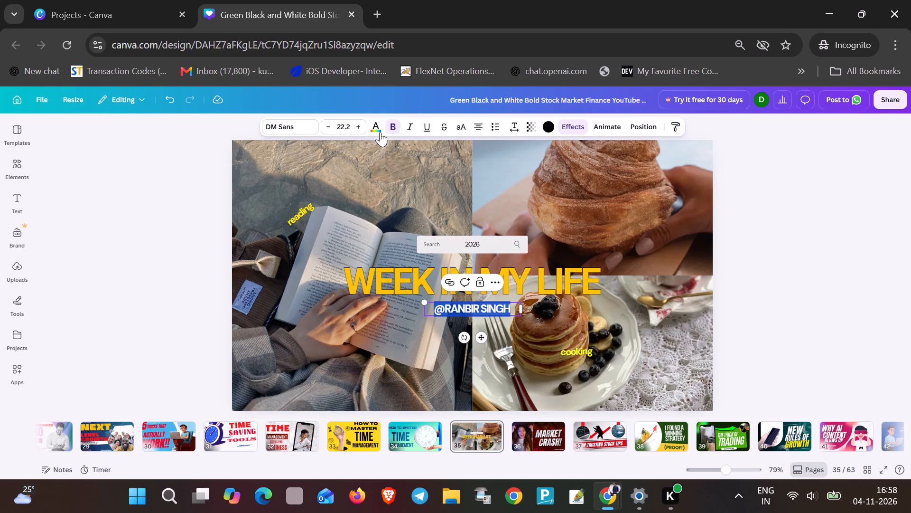
pyautogui.click(379, 132)
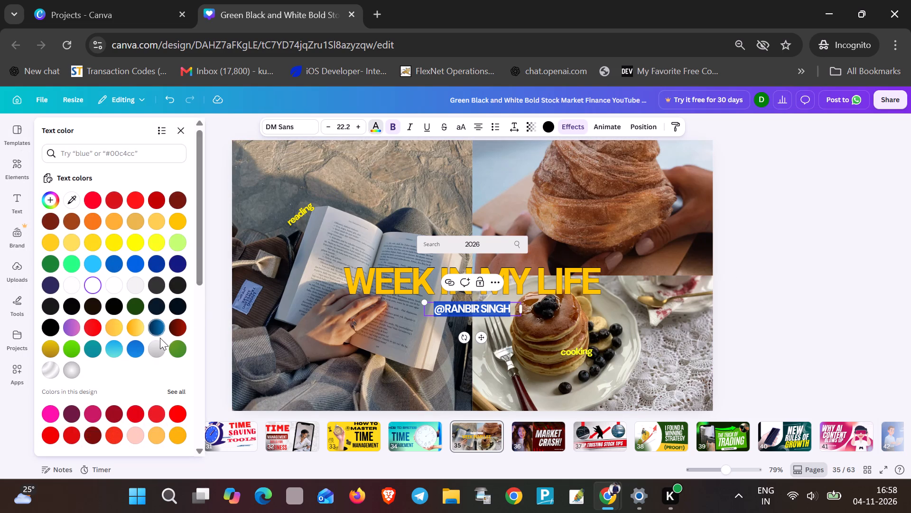
pyautogui.click(139, 245)
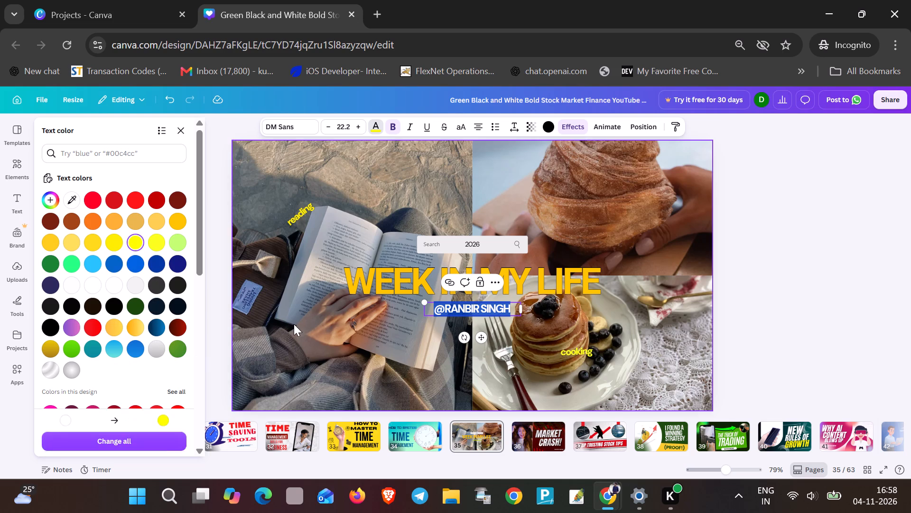
pyautogui.click(294, 325)
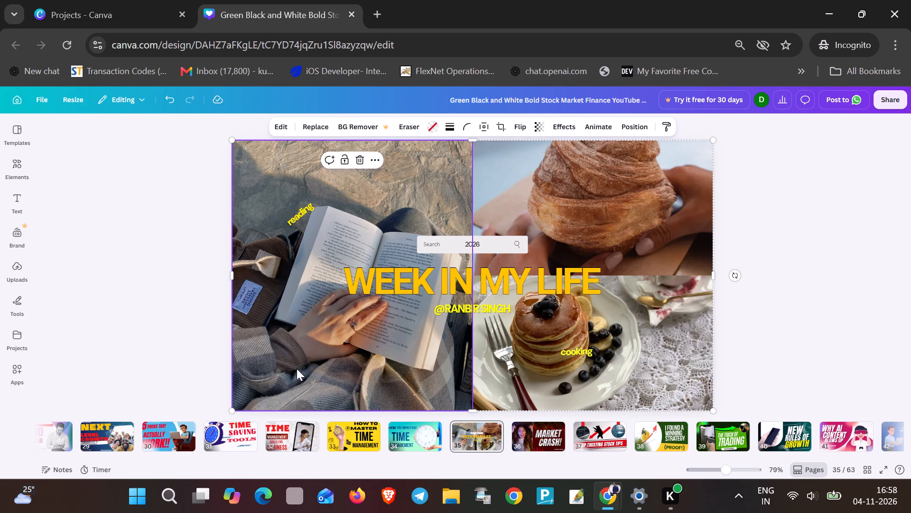
# On page 36, move the "MARKET" headline up to the top of the red background and re-enter its text as "MARKET".
pyautogui.click(540, 438)
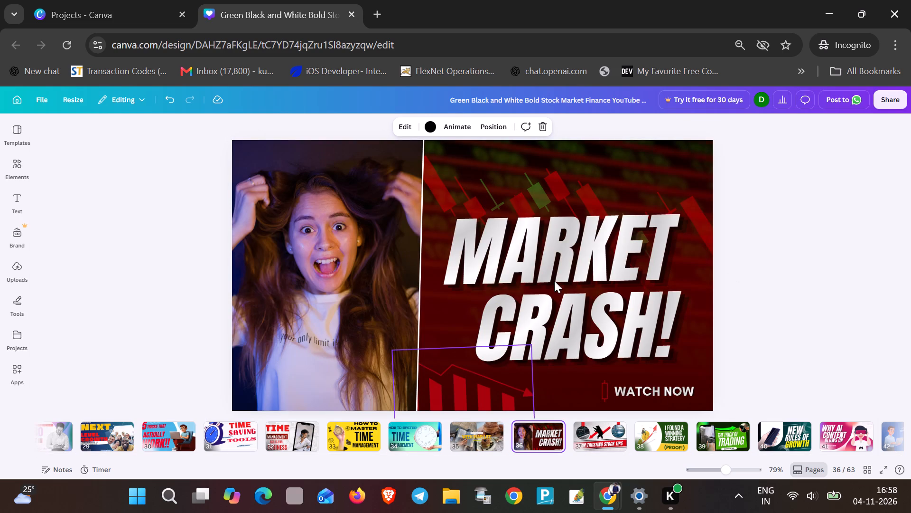
pyautogui.moveTo(558, 266); pyautogui.dragTo(547, 207)
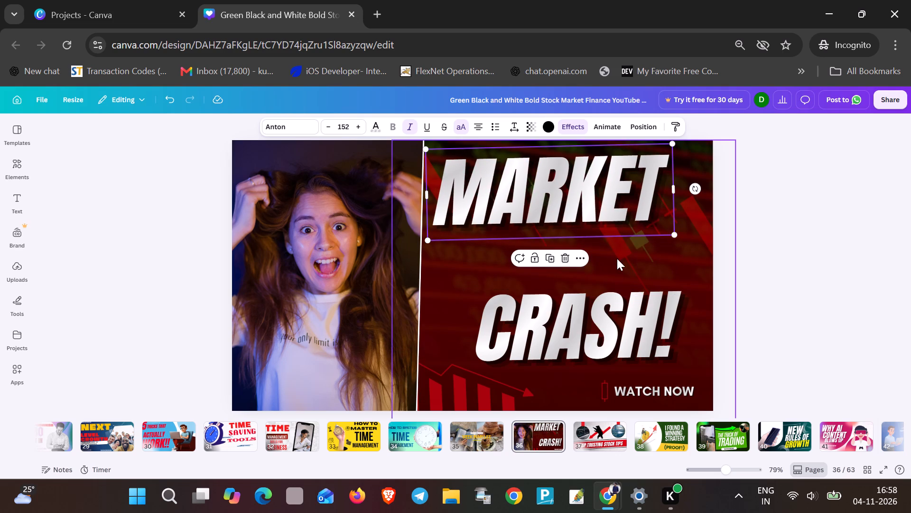
pyautogui.moveTo(546, 202); pyautogui.dragTo(550, 199)
pyautogui.doubleClick(550, 199)
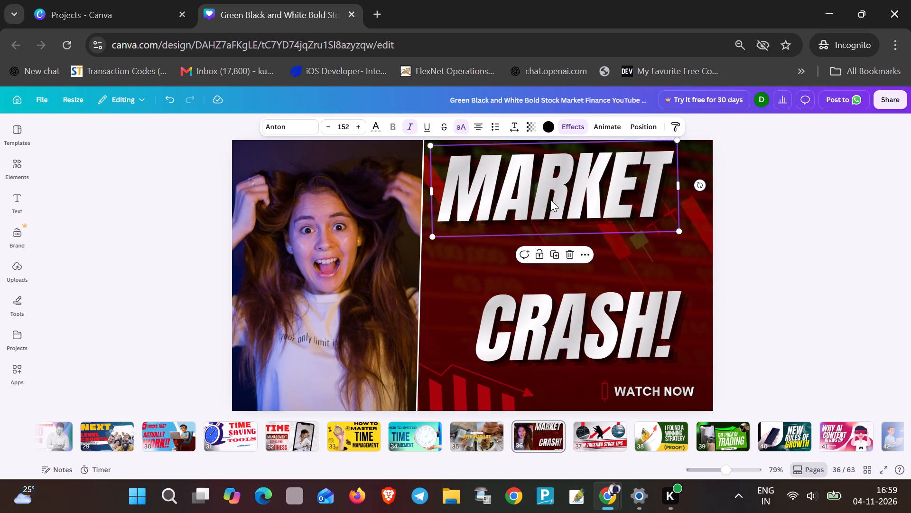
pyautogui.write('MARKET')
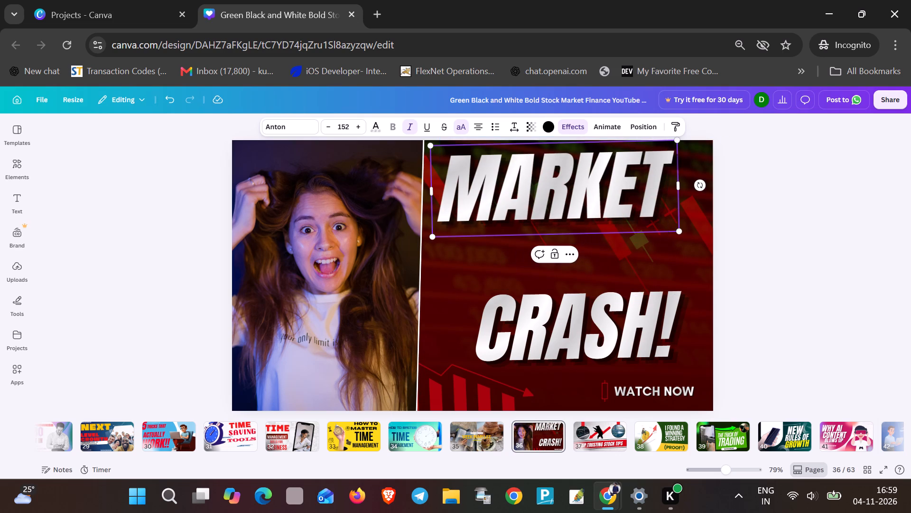
# Move the "CRASH!" line up directly beneath "MARKET" and change its text to "CRASH".
pyautogui.moveTo(564, 317); pyautogui.dragTo(543, 261)
pyautogui.doubleClick(548, 272)
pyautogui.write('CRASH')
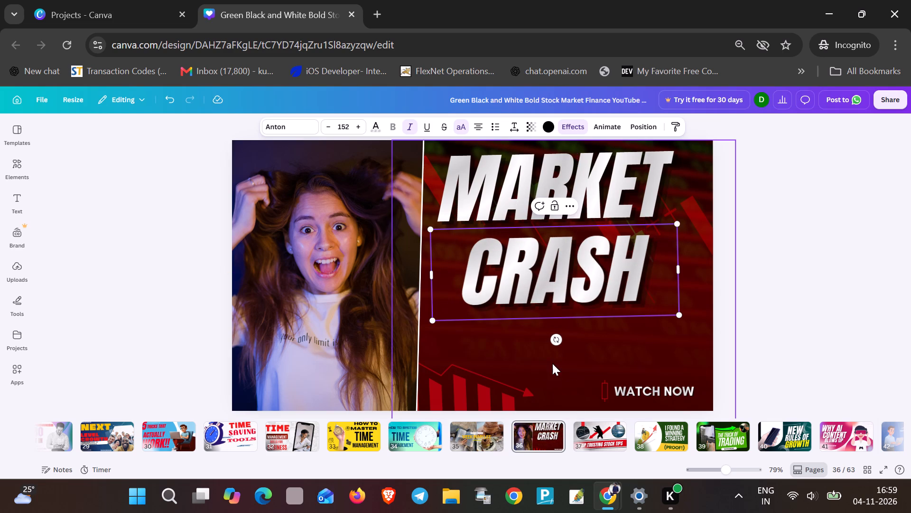
pyautogui.click(617, 326)
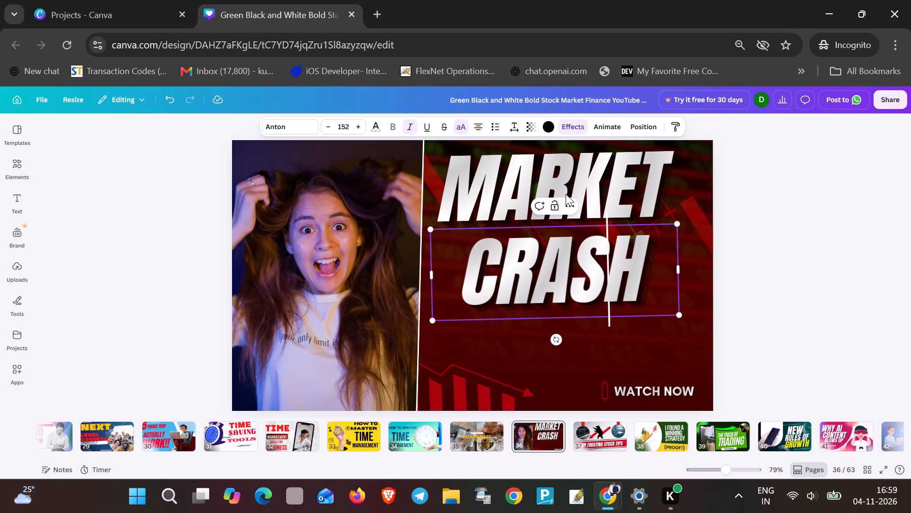
pyautogui.click(567, 186)
# Move the "WATCH NOW" text from the thumbnail's lower corner to just beneath the "CRASH" line.
pyautogui.moveTo(647, 392); pyautogui.dragTo(610, 373)
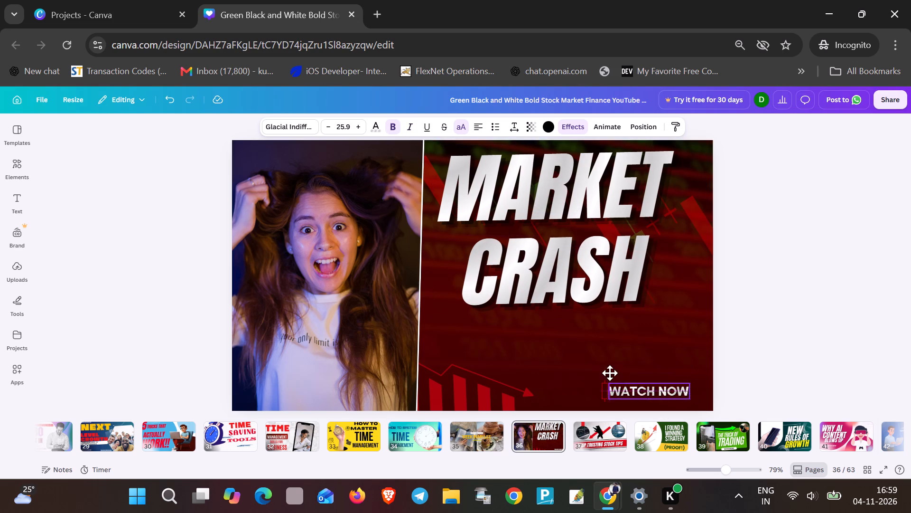
pyautogui.moveTo(610, 373); pyautogui.dragTo(497, 331)
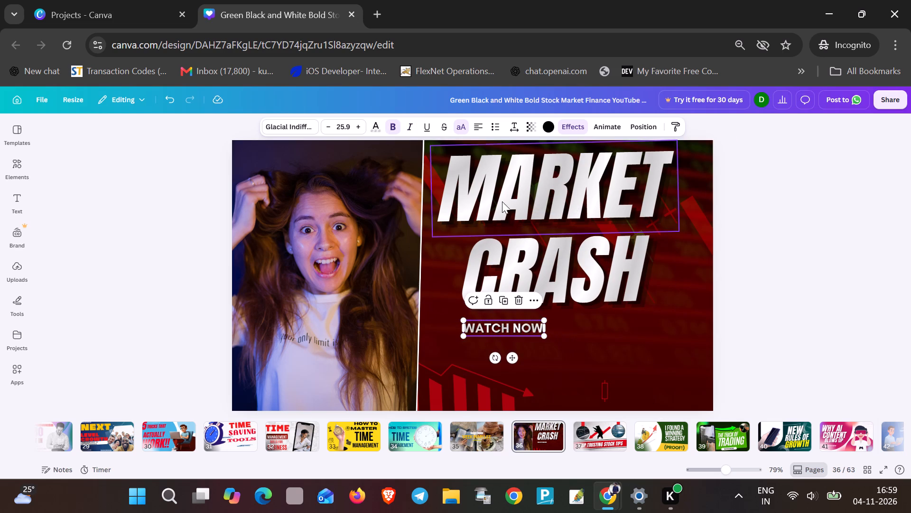
# Colour both the "MARKET" and "CRASH" headline lines bright yellow.
pyautogui.tripleClick(503, 201)
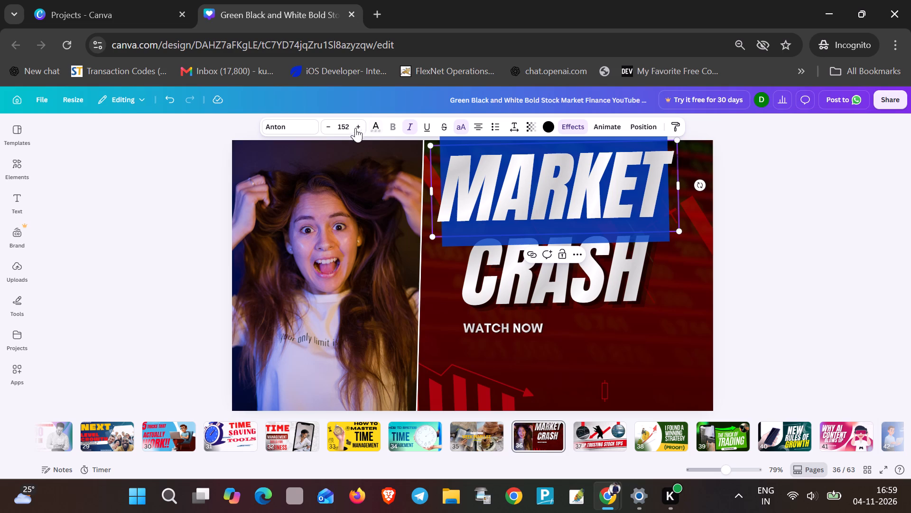
pyautogui.click(376, 127)
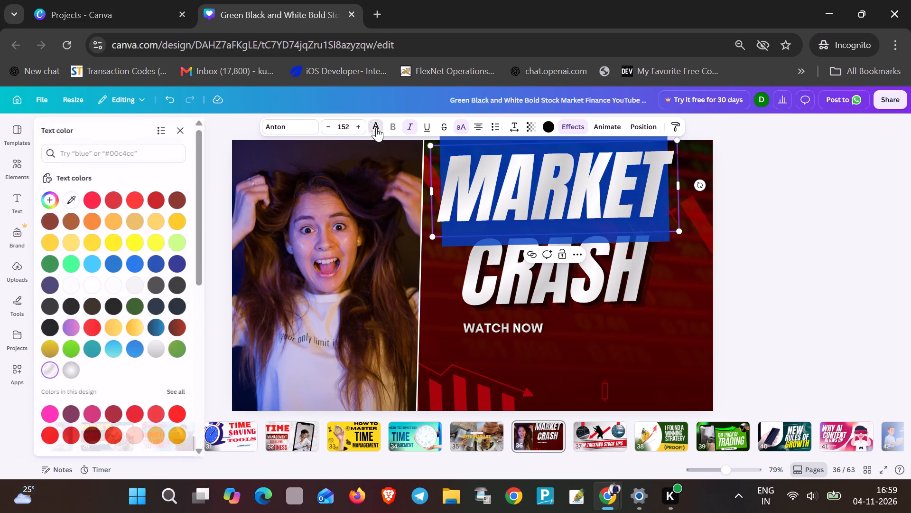
pyautogui.click(150, 240)
pyautogui.click(476, 313)
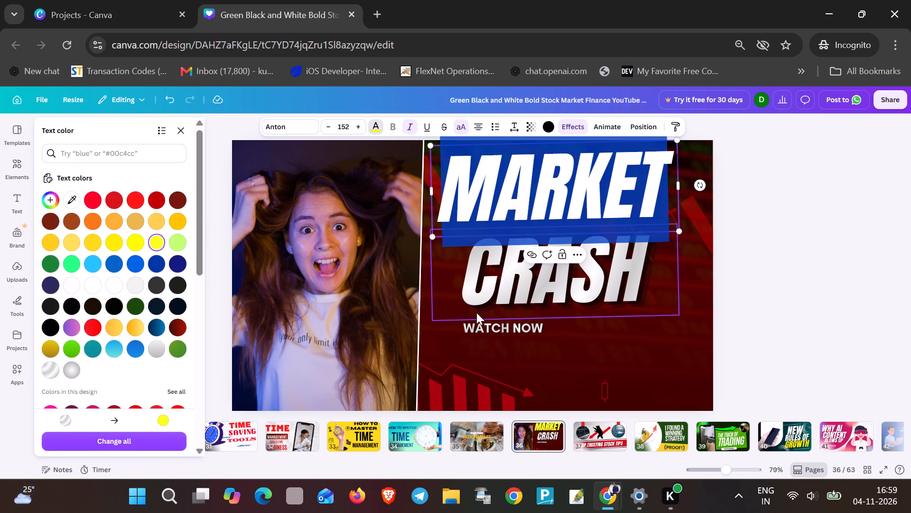
pyautogui.tripleClick(506, 280)
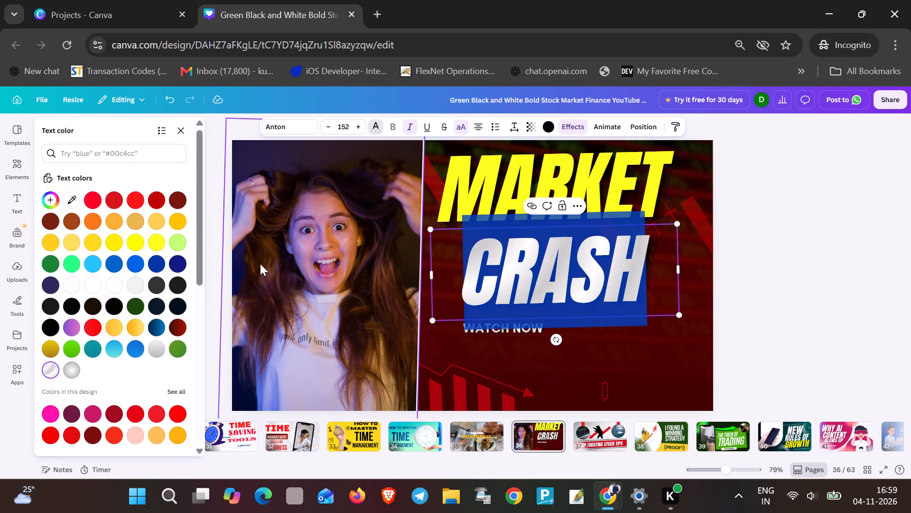
pyautogui.click(165, 241)
pyautogui.click(516, 340)
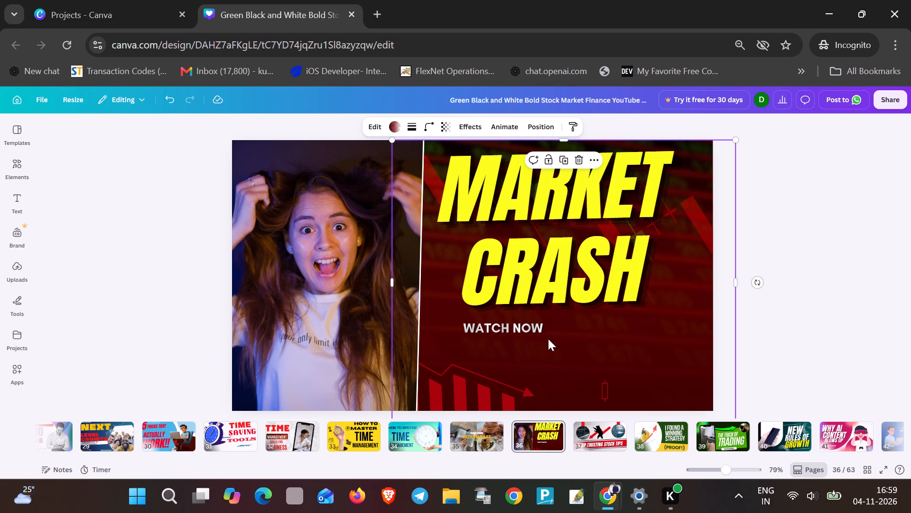
# Replace the "WATCH NOW" text beneath the headline with "WATCH NOW ON YOUTUBE".
pyautogui.doubleClick(529, 334)
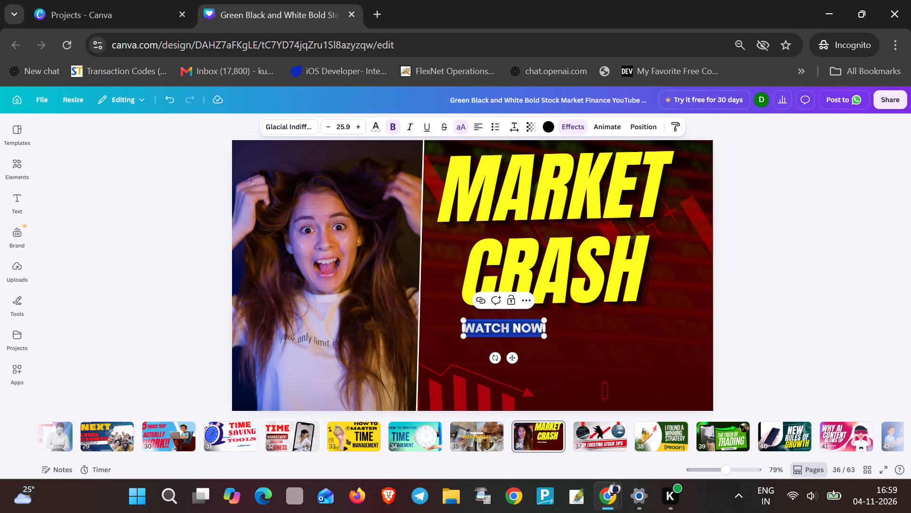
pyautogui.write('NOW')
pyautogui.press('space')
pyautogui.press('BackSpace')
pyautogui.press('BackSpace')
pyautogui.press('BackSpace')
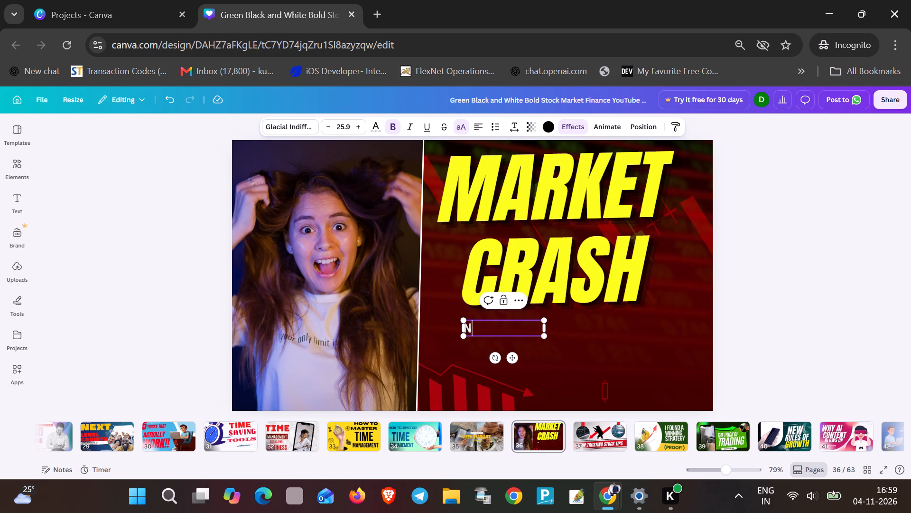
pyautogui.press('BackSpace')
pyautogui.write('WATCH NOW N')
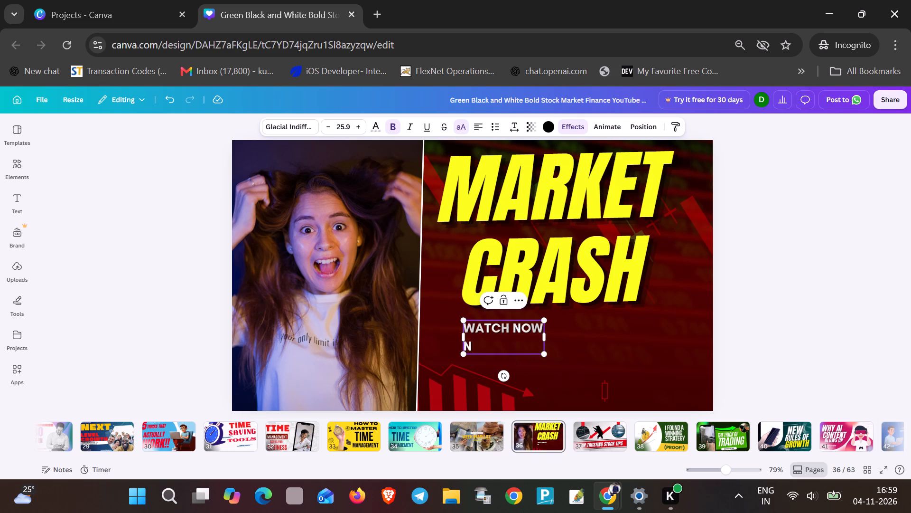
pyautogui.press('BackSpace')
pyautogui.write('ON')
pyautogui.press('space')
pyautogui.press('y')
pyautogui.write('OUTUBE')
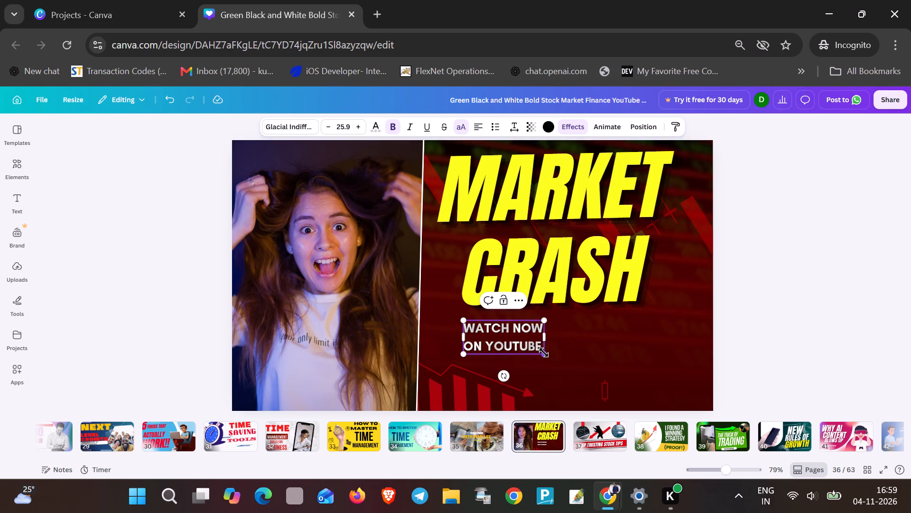
# Enlarge the "WATCH NOW ON YOUTUBE" text to size 62.3 and colour it yellow #fffc00.
pyautogui.moveTo(544, 352); pyautogui.dragTo(653, 378)
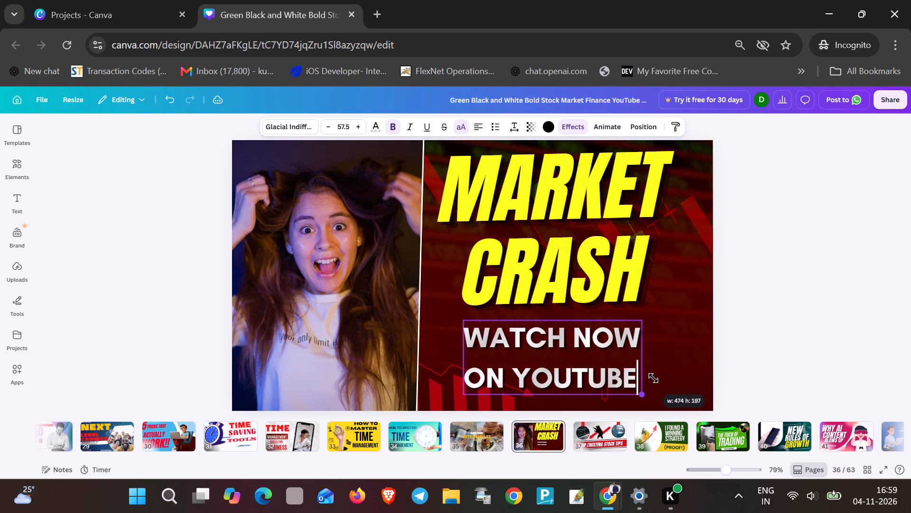
pyautogui.moveTo(653, 378); pyautogui.dragTo(665, 380)
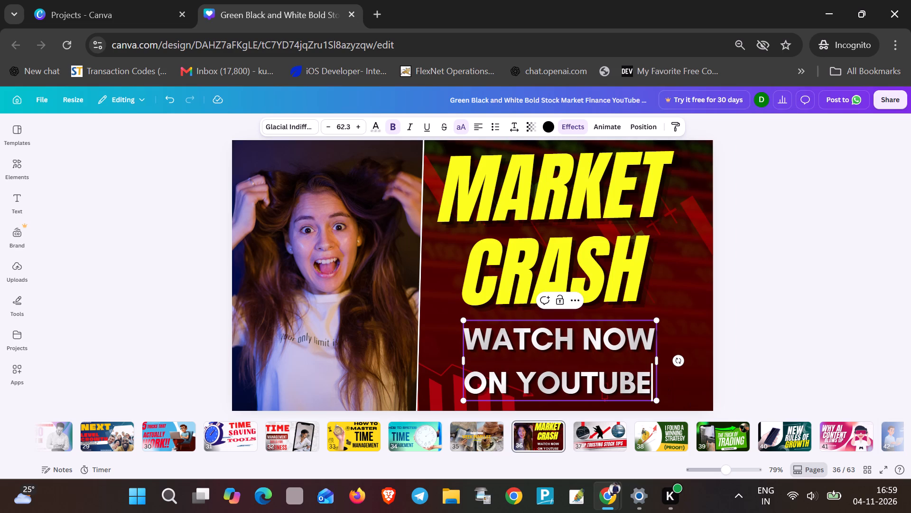
pyautogui.moveTo(648, 389); pyautogui.dragTo(469, 342)
pyautogui.click(378, 127)
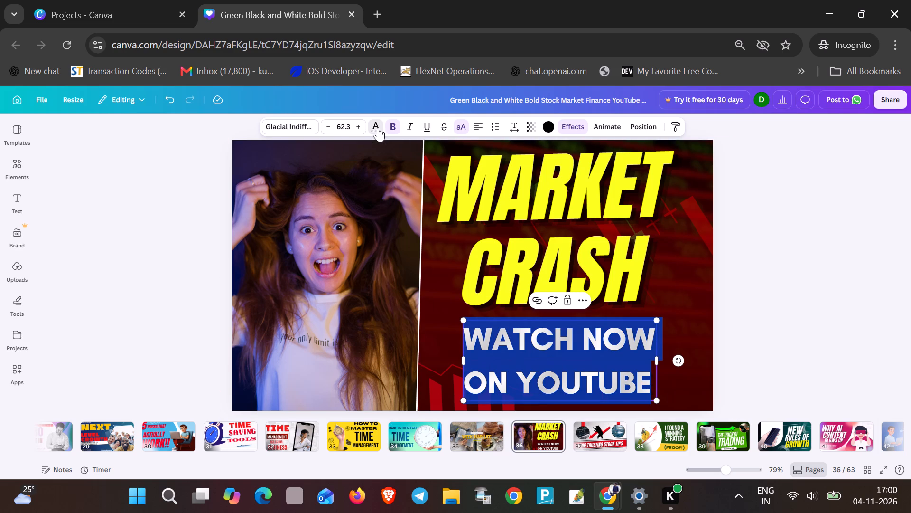
pyautogui.click(133, 244)
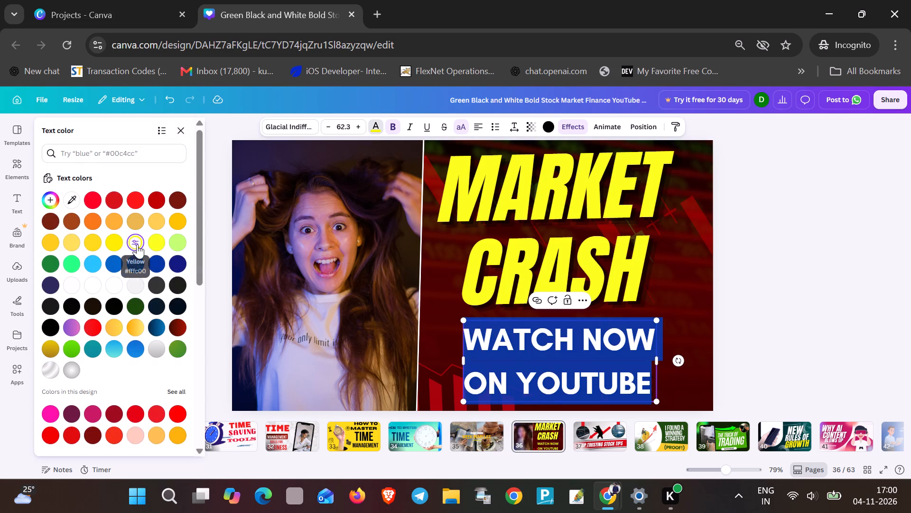
pyautogui.click(466, 317)
pyautogui.click(546, 337)
pyautogui.click(643, 314)
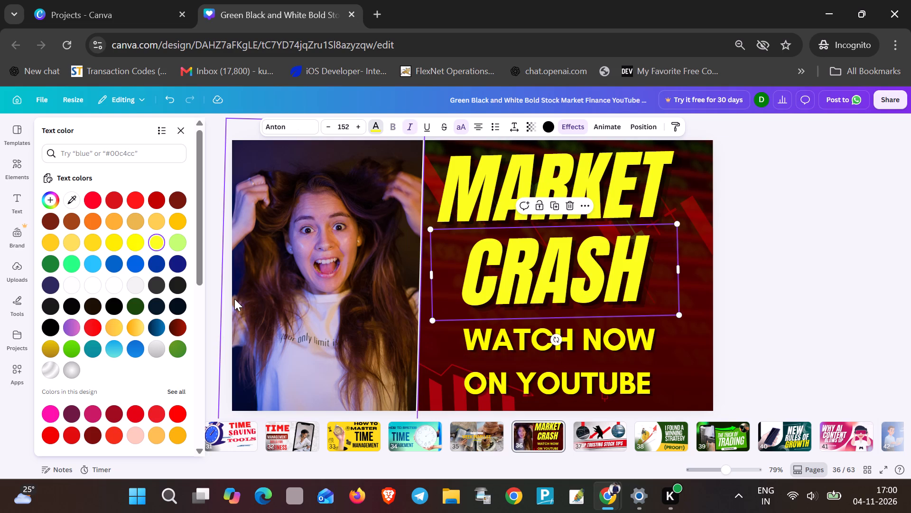
pyautogui.click(491, 204)
pyautogui.click(509, 288)
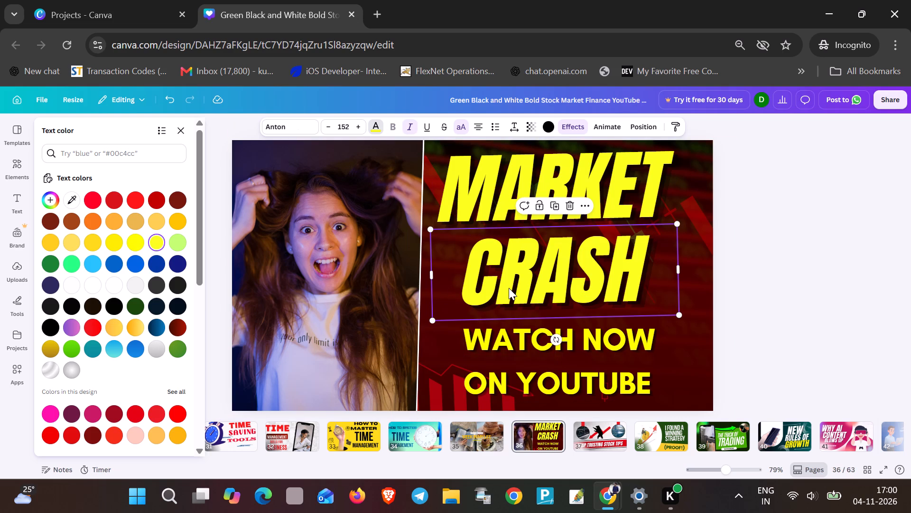